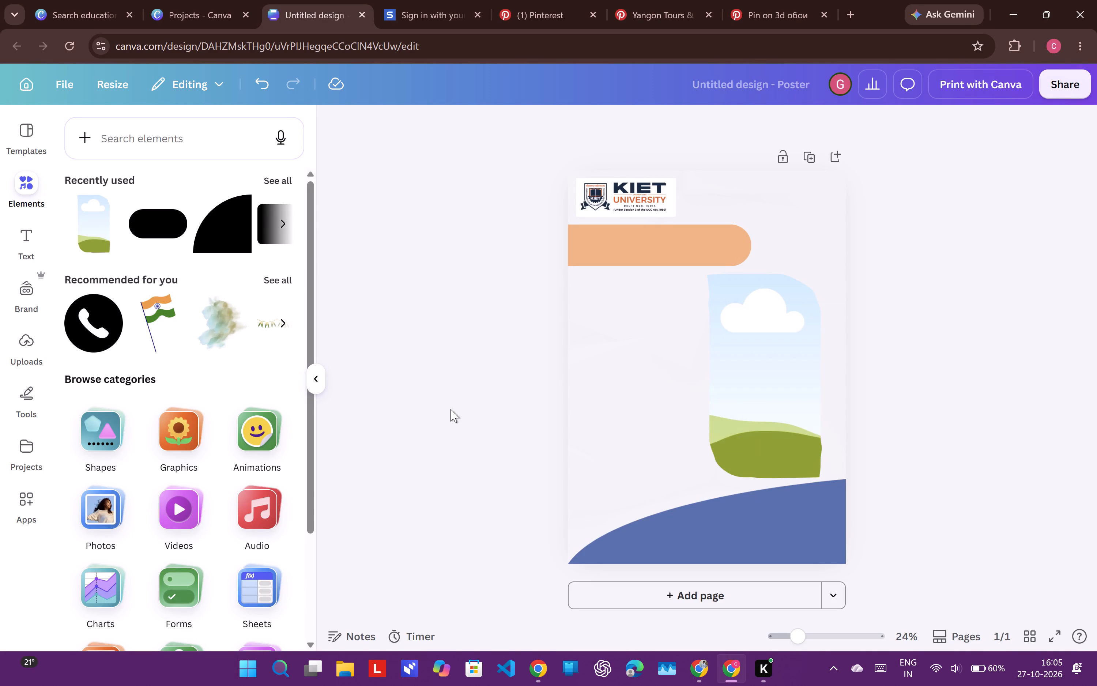
Move the orange rounded bar slightly lower on the poster, leaving more space beneath the KIET University logo.
{"action": "left_click_drag", "start_coordinate": [640, 256], "coordinate": [638, 272]}
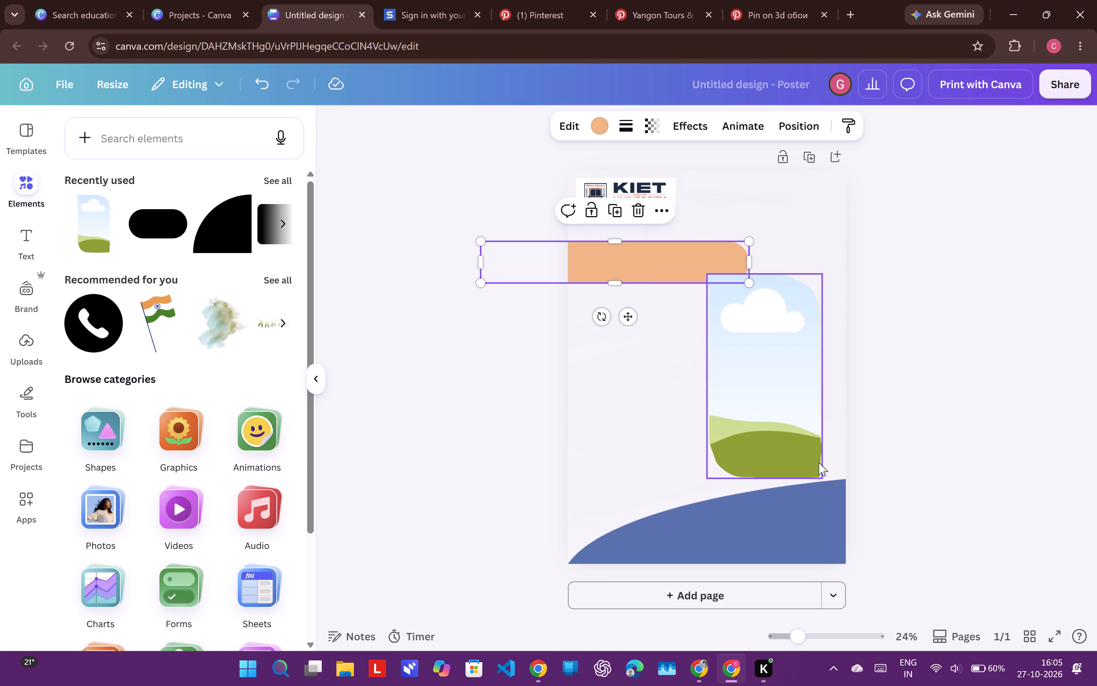
Shrink the landscape picture frame from its upper-left corner to about 16.1 wide by 28.7 high, clearing the orange bar.
{"action": "left_click", "coordinate": [727, 308]}
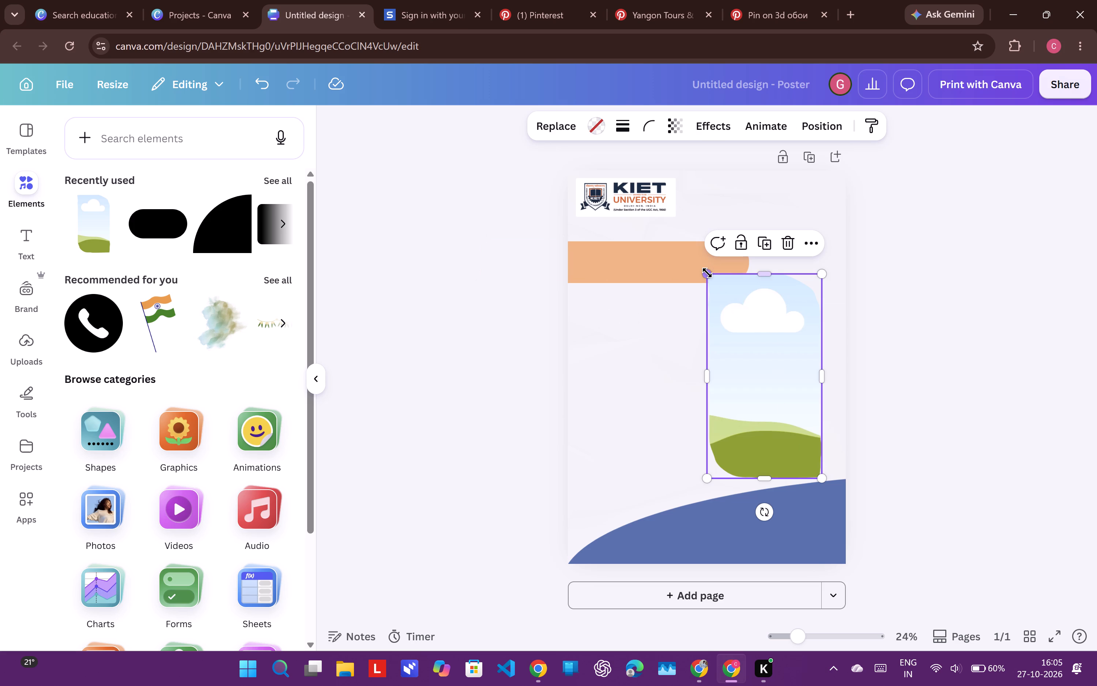
{"action": "left_click_drag", "start_coordinate": [707, 273], "coordinate": [713, 289]}
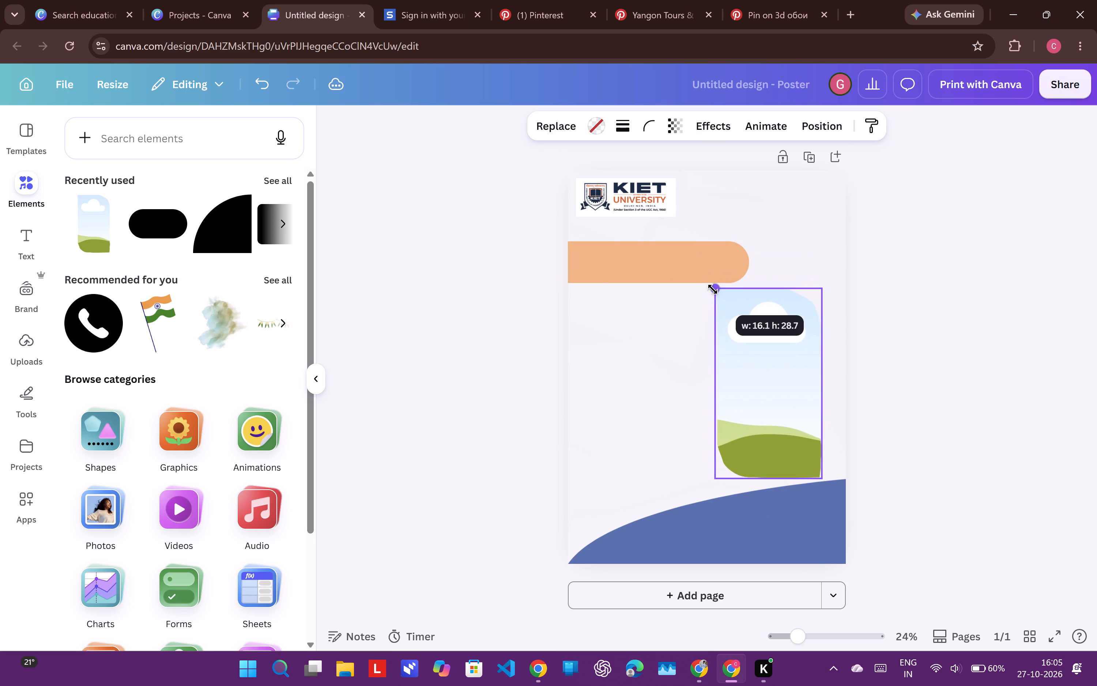
{"action": "left_click", "coordinate": [938, 296]}
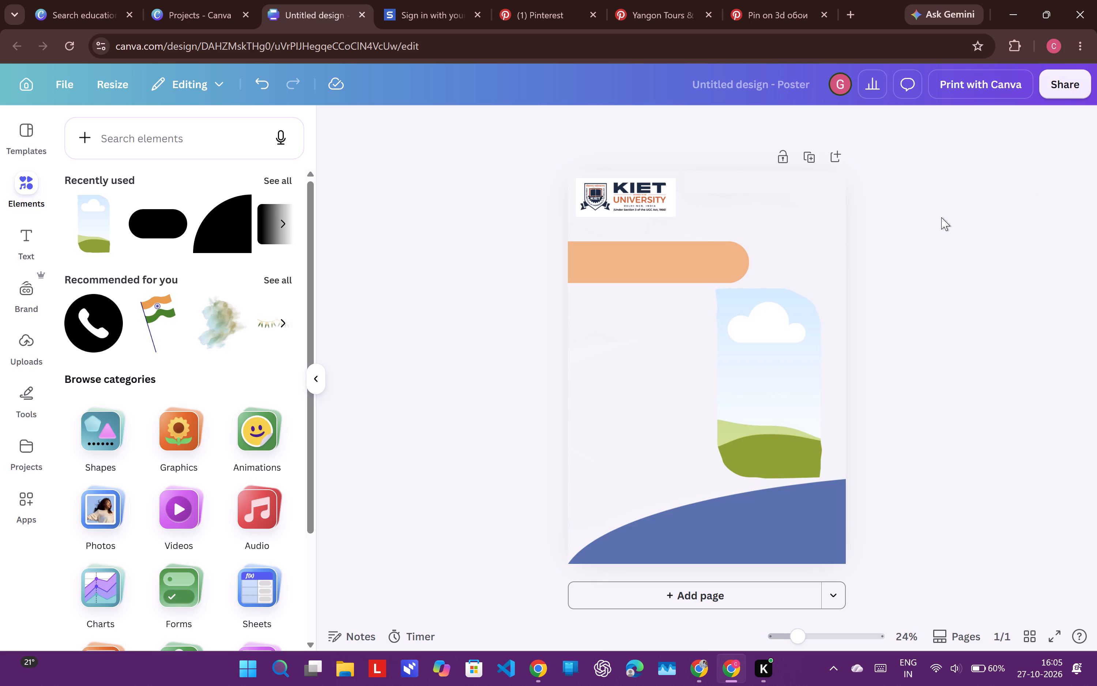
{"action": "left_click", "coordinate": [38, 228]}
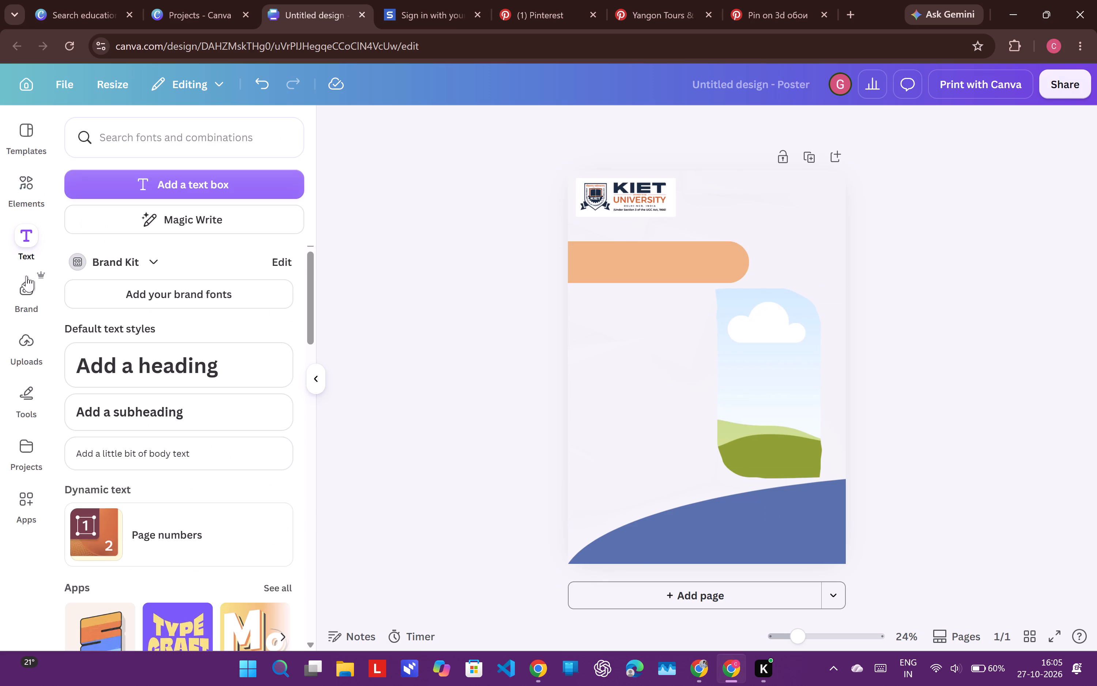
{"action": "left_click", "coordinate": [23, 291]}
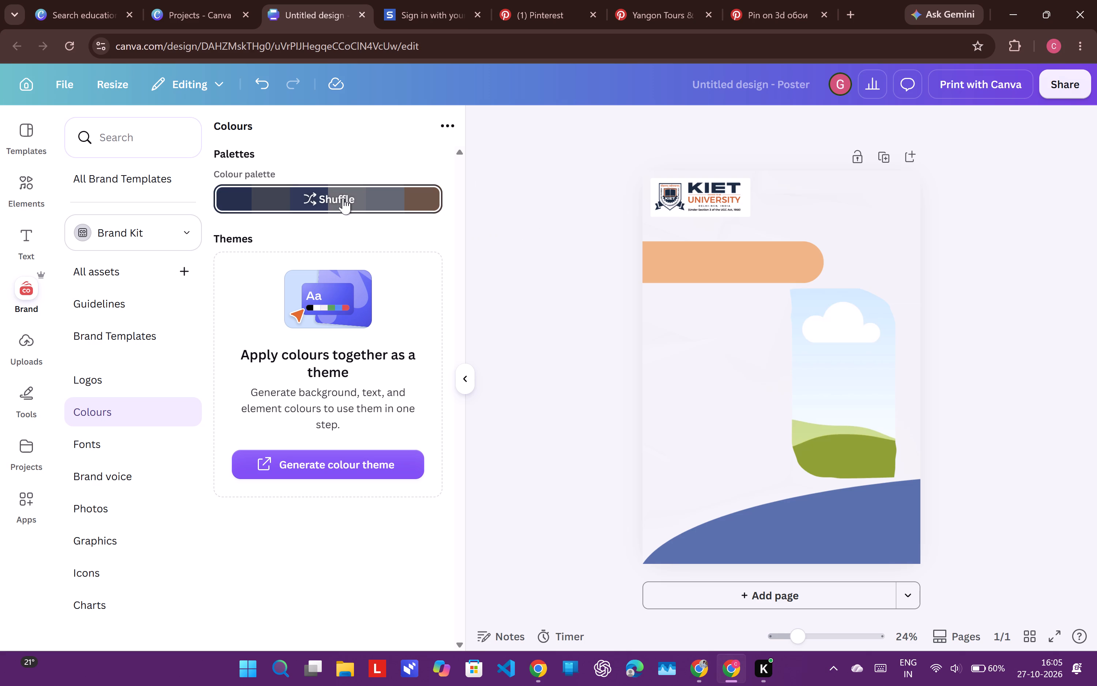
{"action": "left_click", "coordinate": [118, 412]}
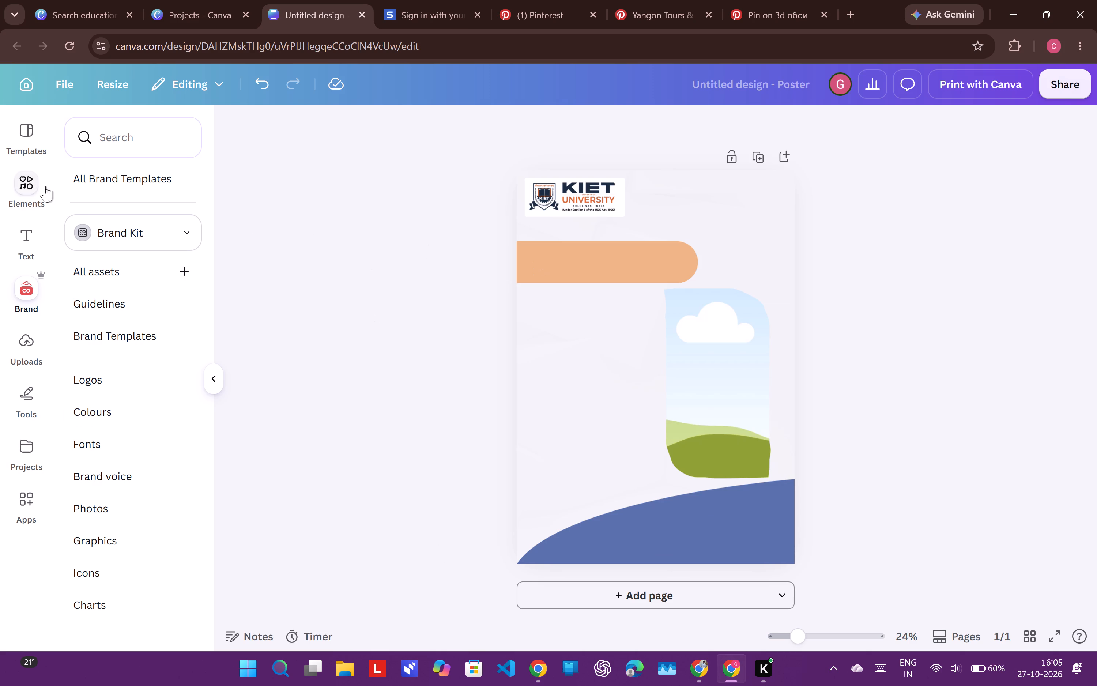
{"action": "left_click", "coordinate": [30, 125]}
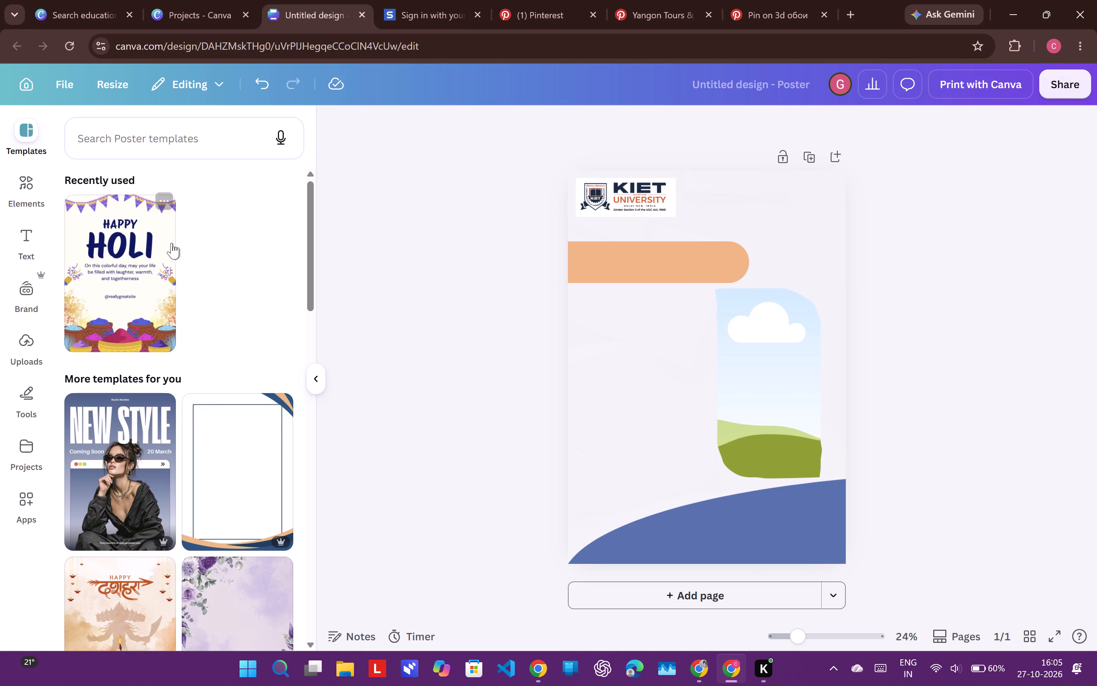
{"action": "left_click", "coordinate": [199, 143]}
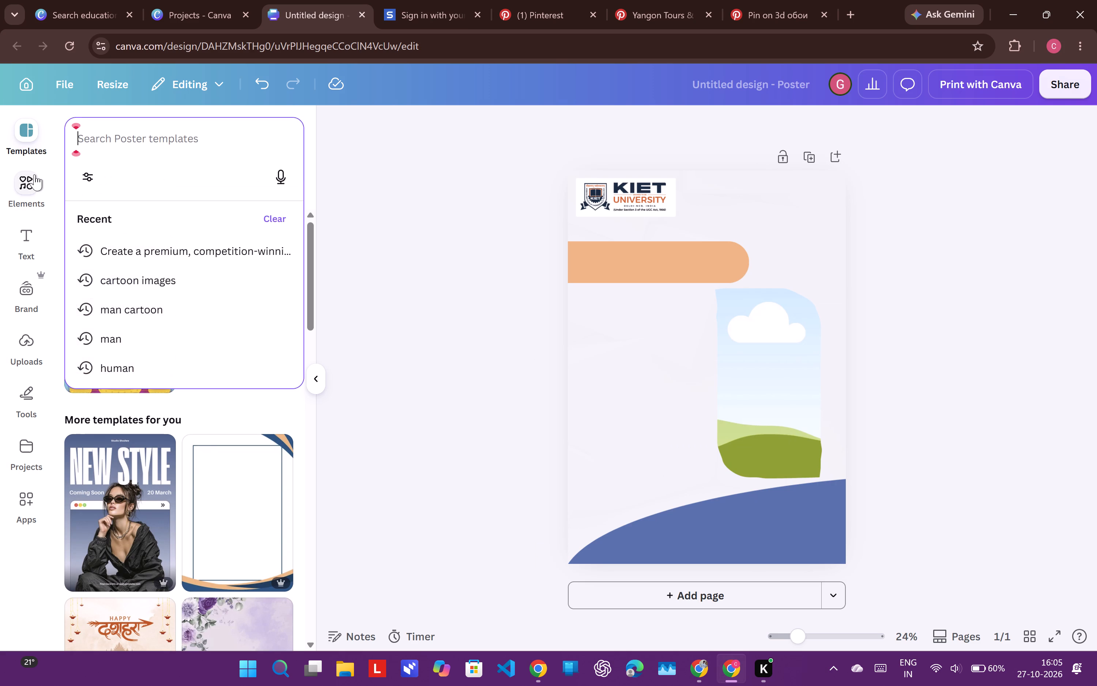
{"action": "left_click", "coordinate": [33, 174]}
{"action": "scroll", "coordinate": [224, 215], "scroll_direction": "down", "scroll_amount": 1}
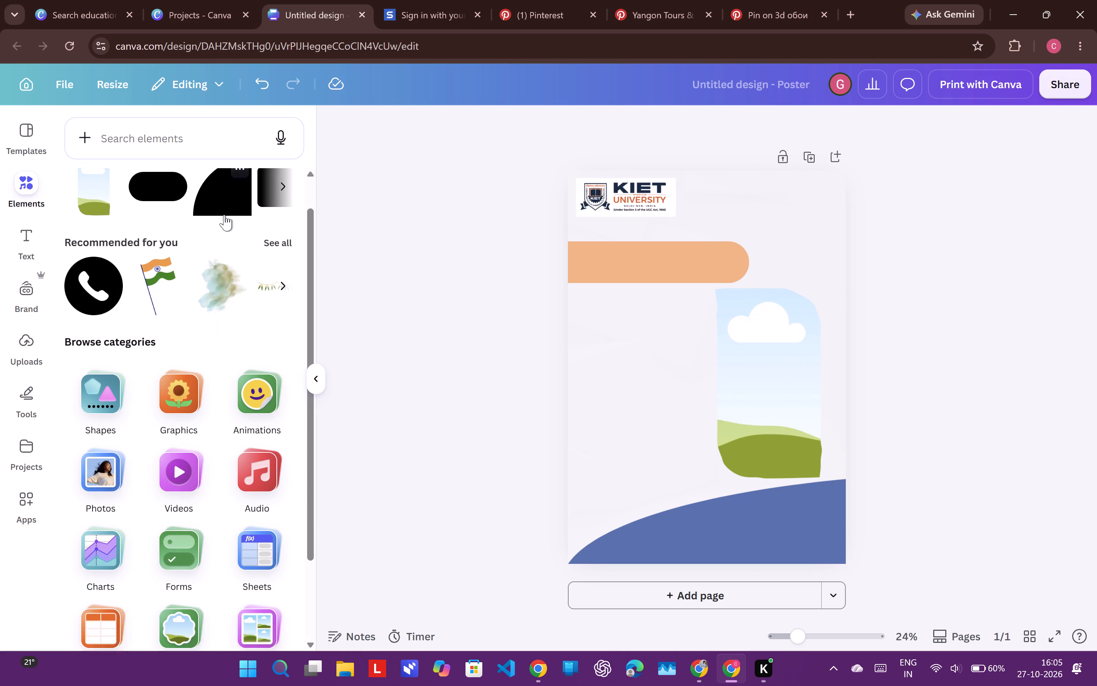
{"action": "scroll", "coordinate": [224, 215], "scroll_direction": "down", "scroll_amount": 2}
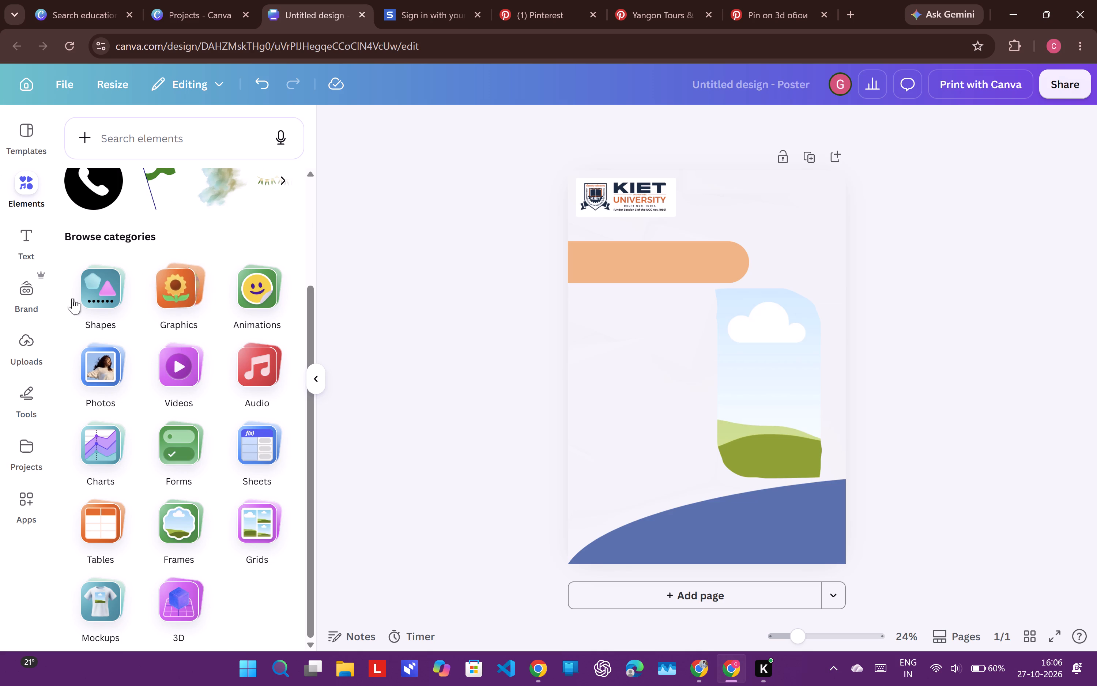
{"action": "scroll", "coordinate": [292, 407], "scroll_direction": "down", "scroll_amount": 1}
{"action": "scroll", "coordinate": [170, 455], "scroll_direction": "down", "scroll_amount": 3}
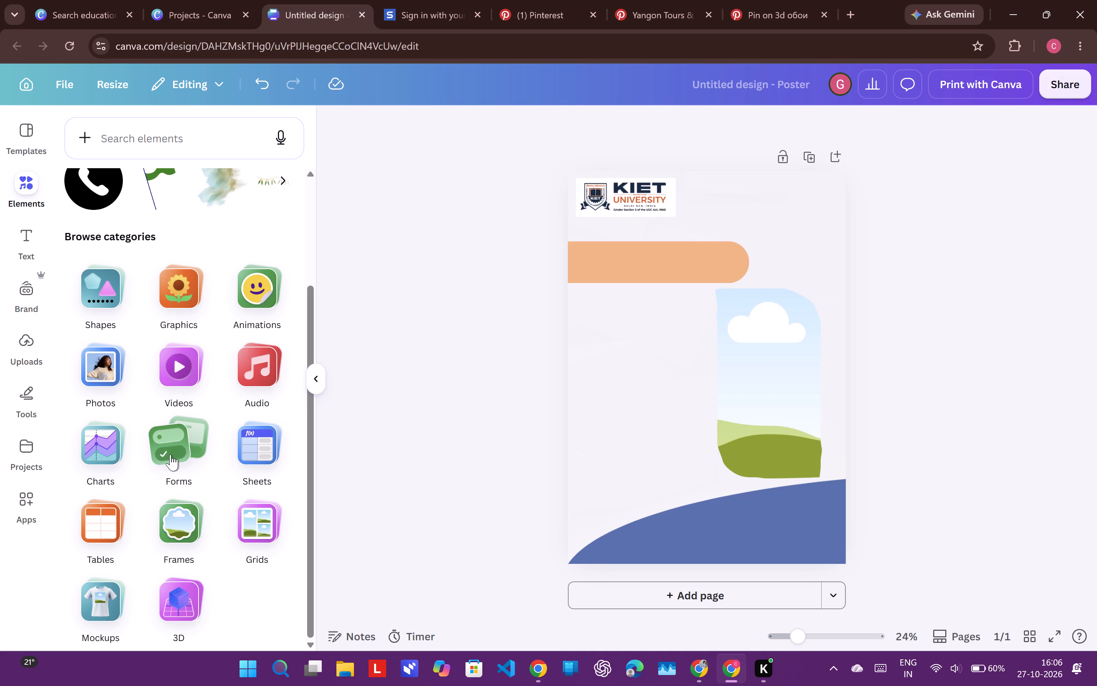
Switch to Pinterest, search for "educational visit poster" and look through the results for layout ideas.
{"action": "left_click", "coordinate": [634, 0]}
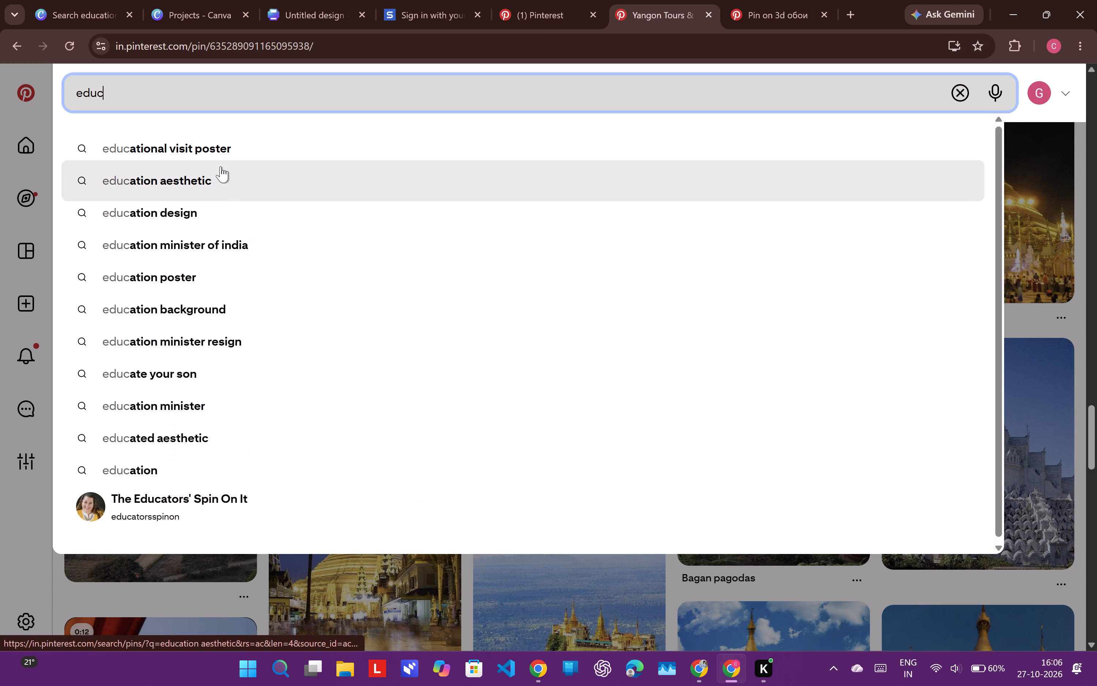
{"action": "left_click", "coordinate": [229, 151]}
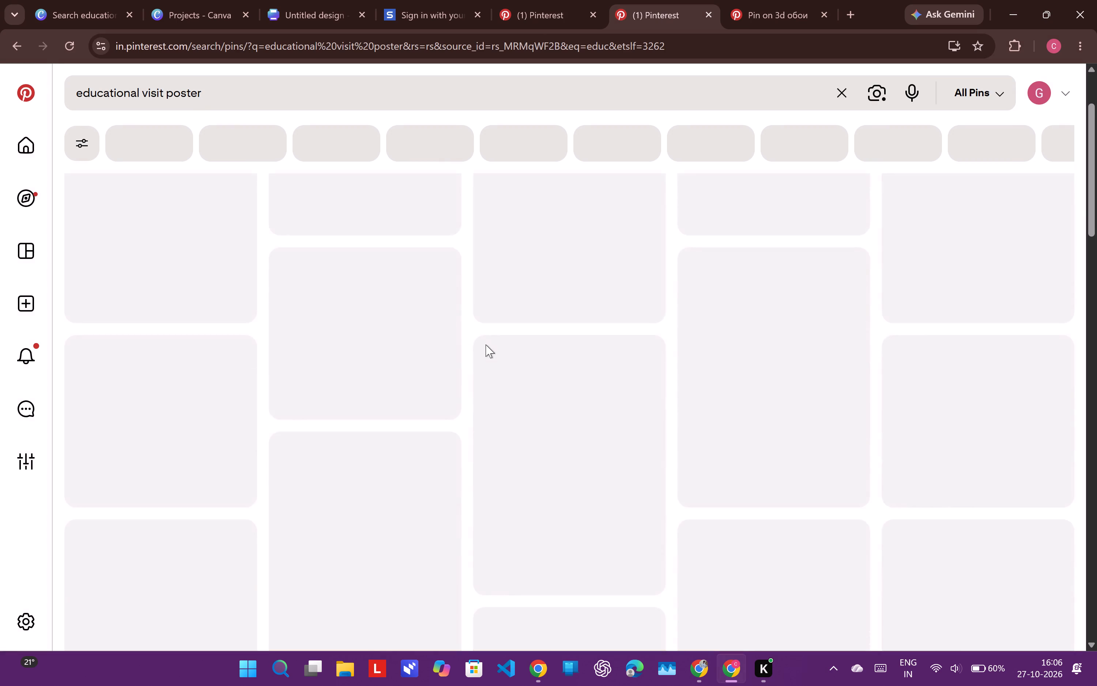
{"action": "scroll", "coordinate": [550, 308], "scroll_direction": "down", "scroll_amount": 1}
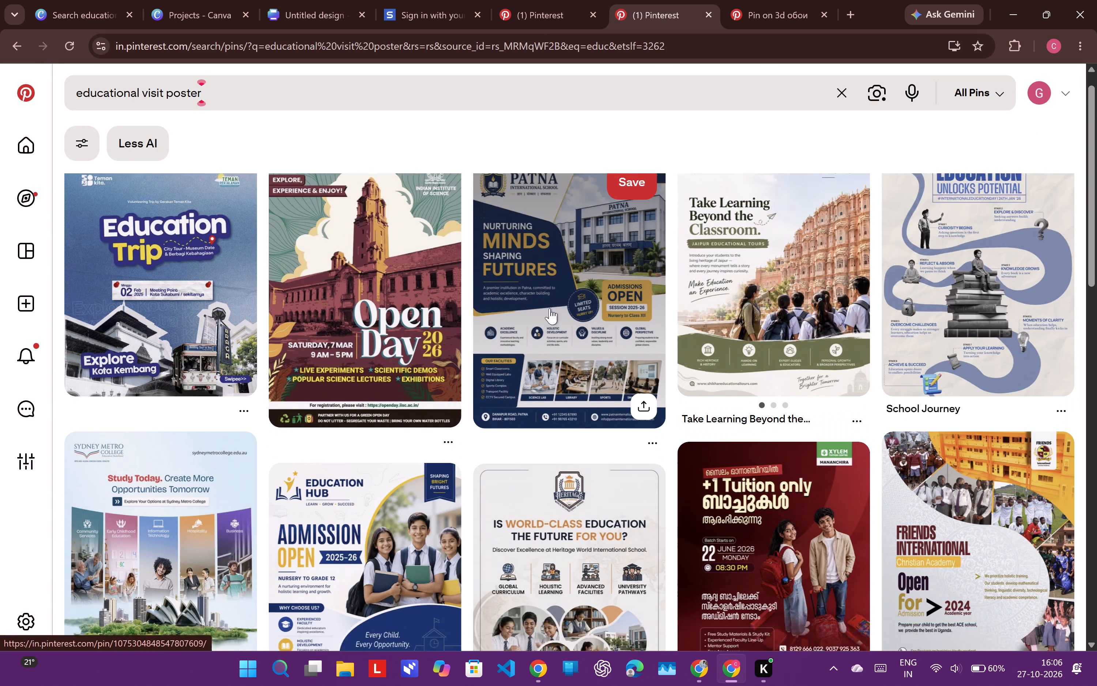
{"action": "scroll", "coordinate": [550, 308], "scroll_direction": "down", "scroll_amount": 1}
{"action": "scroll", "coordinate": [789, 302], "scroll_direction": "down", "scroll_amount": 2}
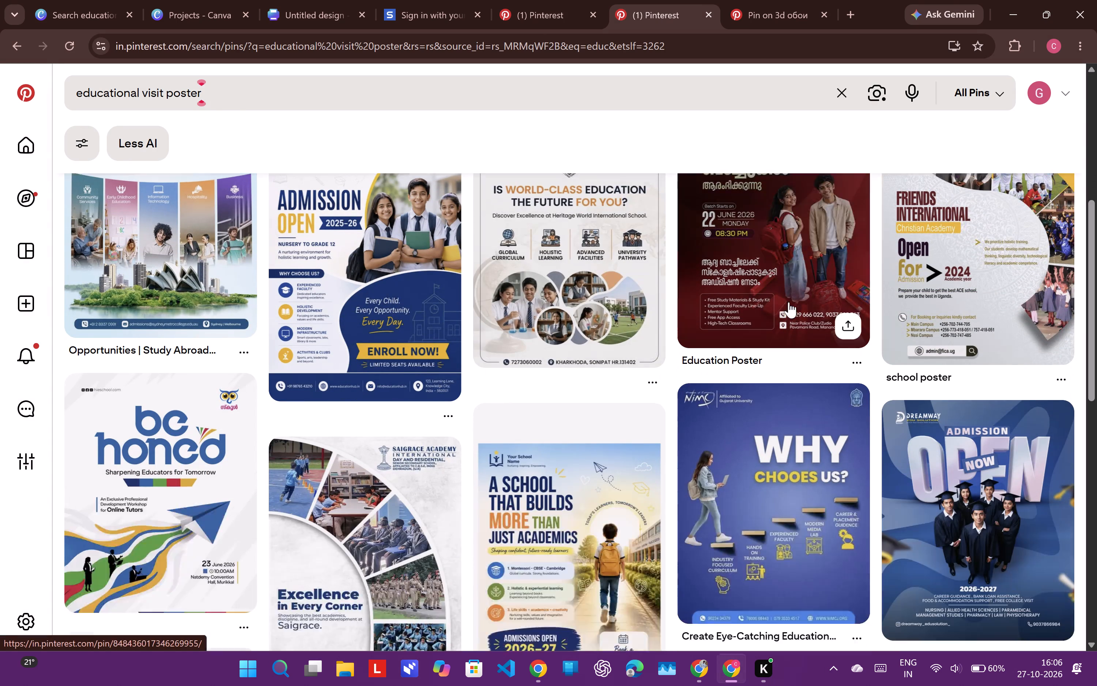
{"action": "scroll", "coordinate": [789, 302], "scroll_direction": "down", "scroll_amount": 1}
Replace the Pinterest search with "DAY WISE POSTER OF A EDUCATIONAL TOUR" and run it.
{"action": "left_click", "coordinate": [842, 98]}
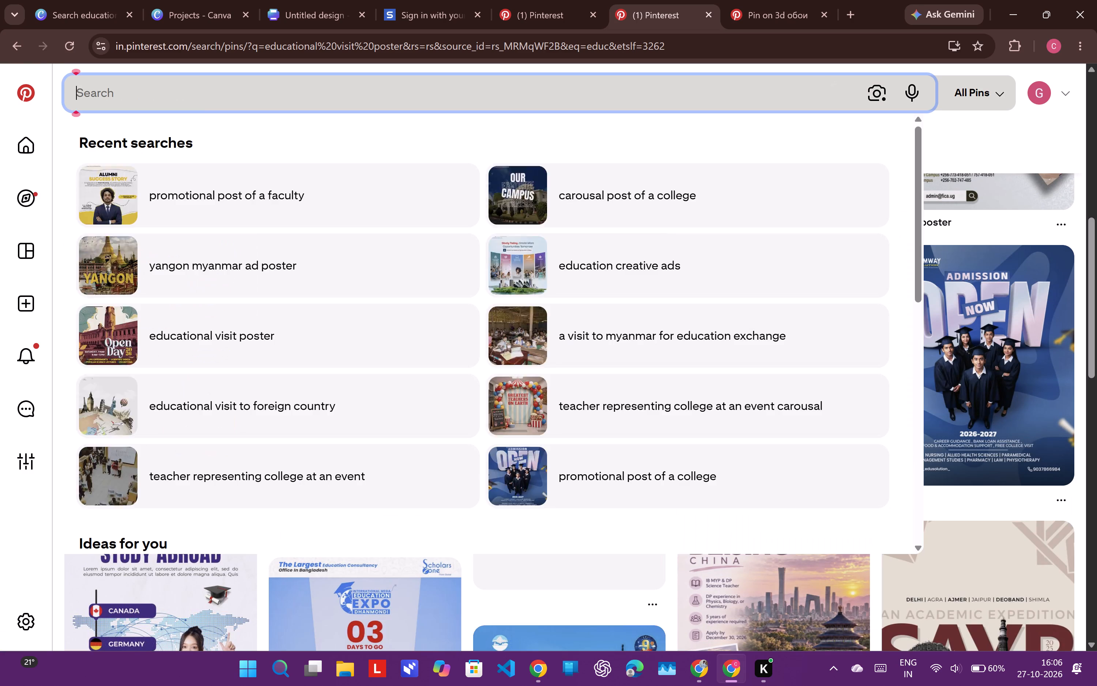
{"action": "left_click", "coordinate": [754, 85]}
{"action": "type", "text": "DAY WISE"}
{"action": "key", "text": "space"}
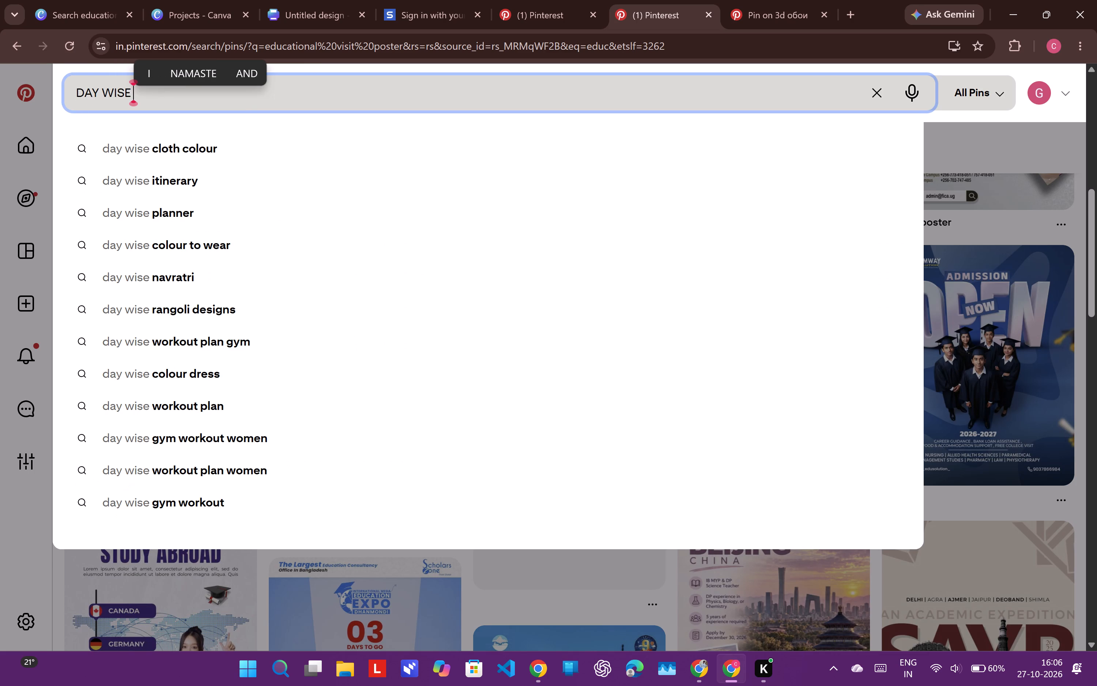
{"action": "type", "text": "POSTER OD A"}
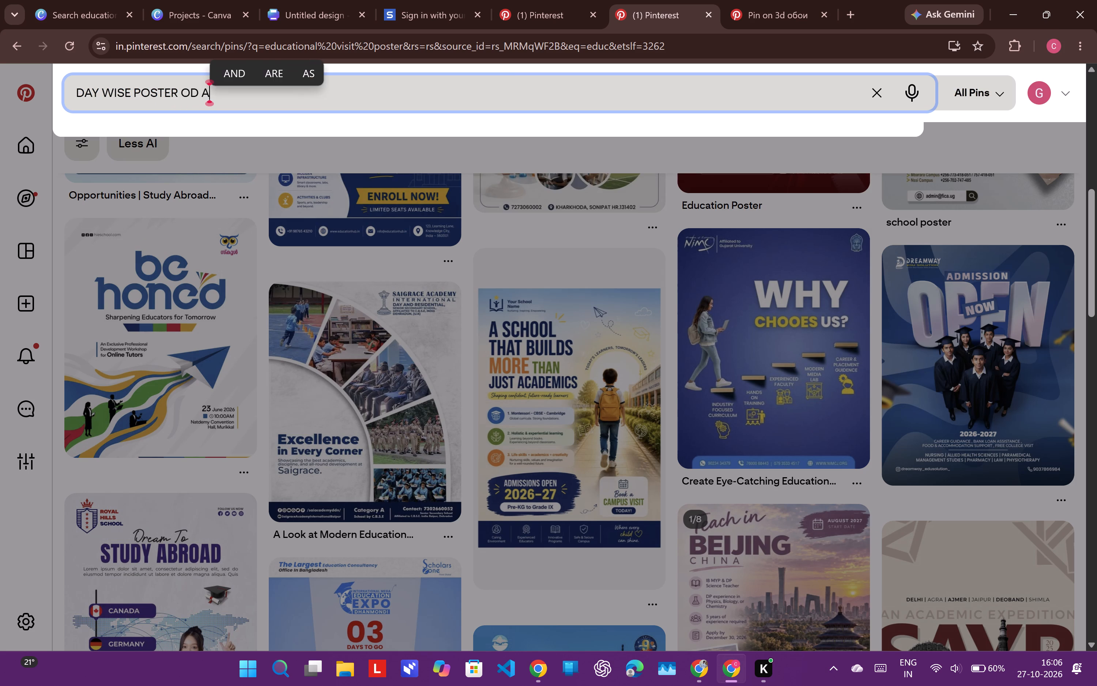
{"action": "key", "text": "BackSpace"}
{"action": "key", "text": "BackSpace"}
{"action": "key", "text": "BackSpace"}
{"action": "type", "text": "F A EDUC"}
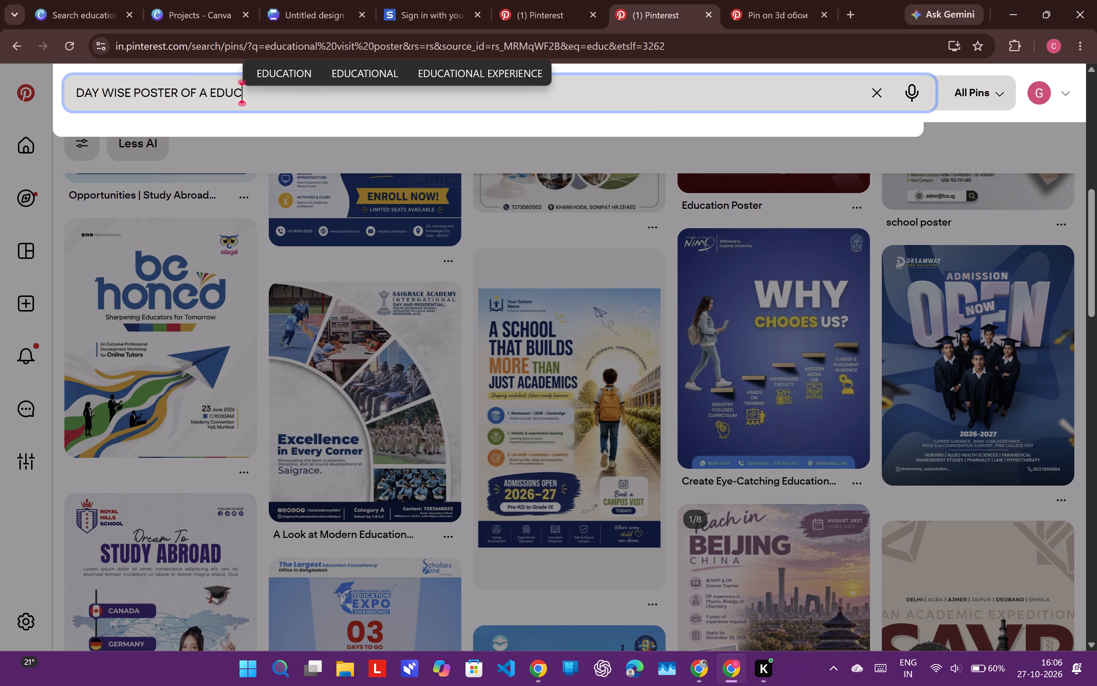
{"action": "left_click", "coordinate": [381, 78]}
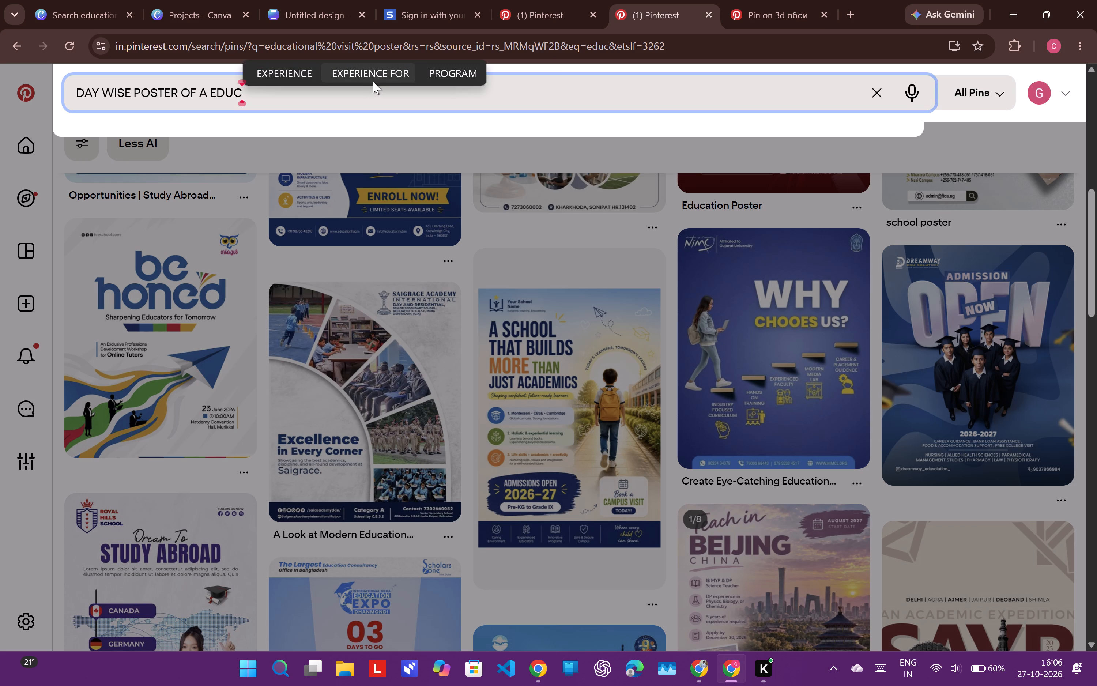
{"action": "type", "text": "ATIONAL TOUR"}
{"action": "key", "text": "Return"}
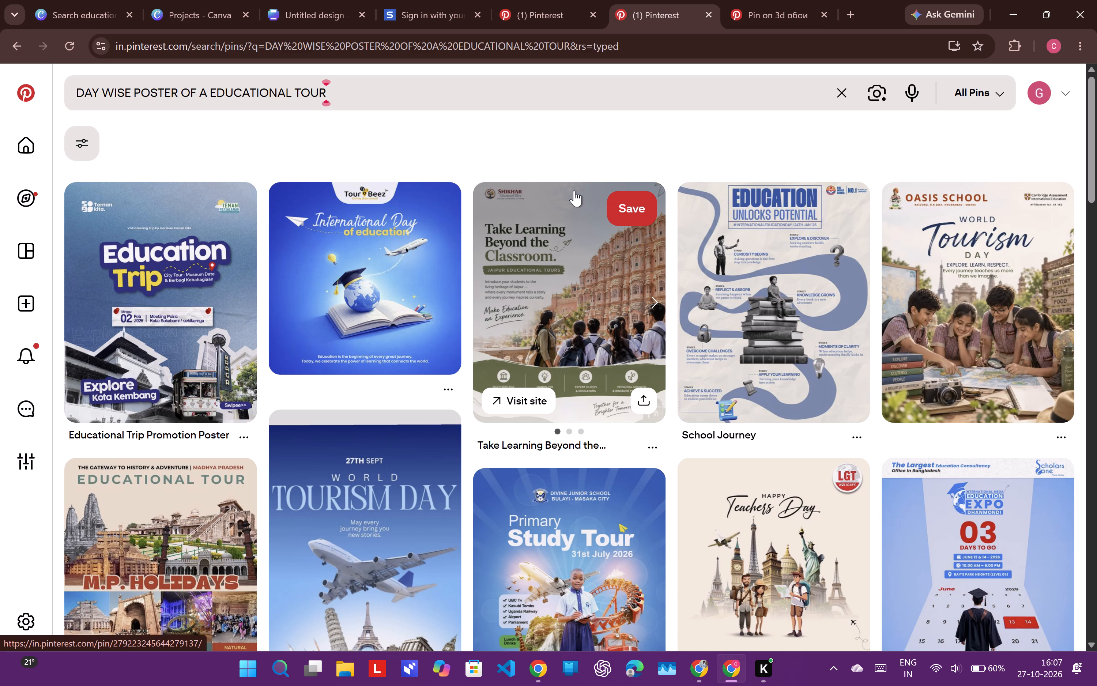
Examine the educational tour poster results for a layout that could serve as a design reference.
{"action": "scroll", "coordinate": [536, 275], "scroll_direction": "down", "scroll_amount": 1}
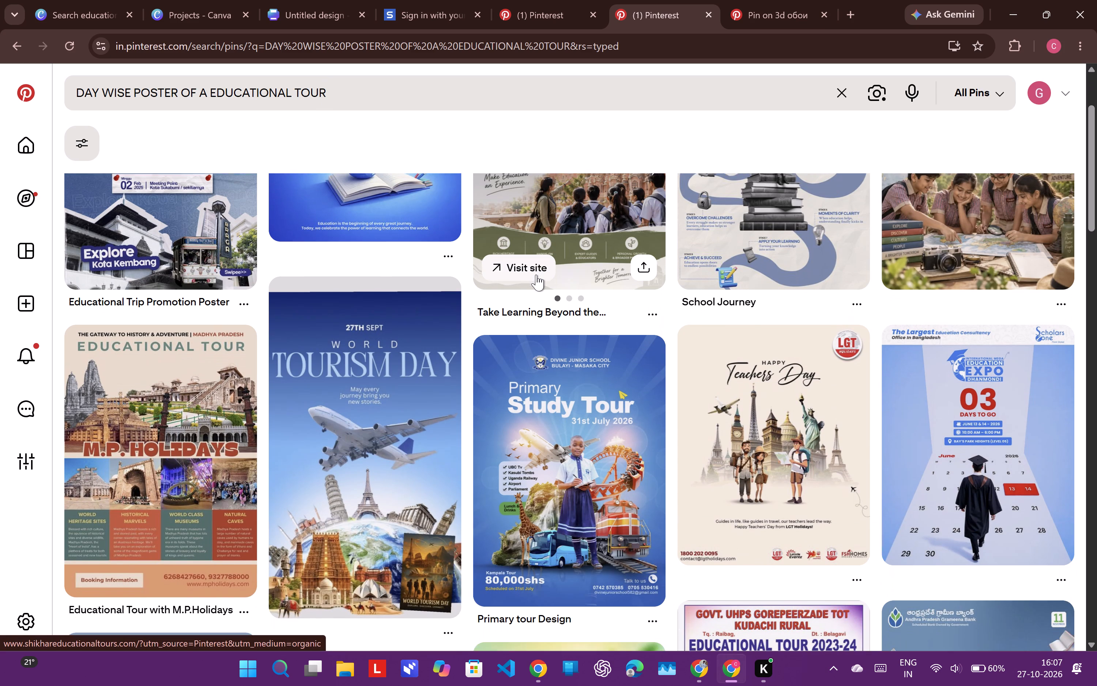
{"action": "scroll", "coordinate": [536, 275], "scroll_direction": "down", "scroll_amount": 1}
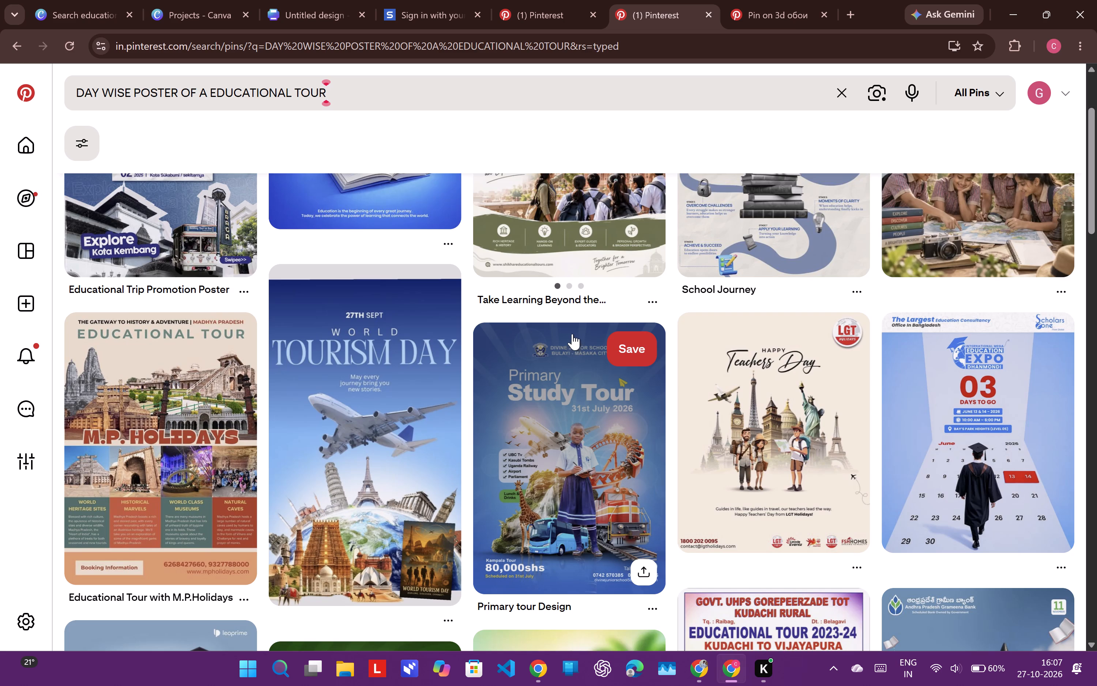
{"action": "scroll", "coordinate": [572, 334], "scroll_direction": "down", "scroll_amount": 5}
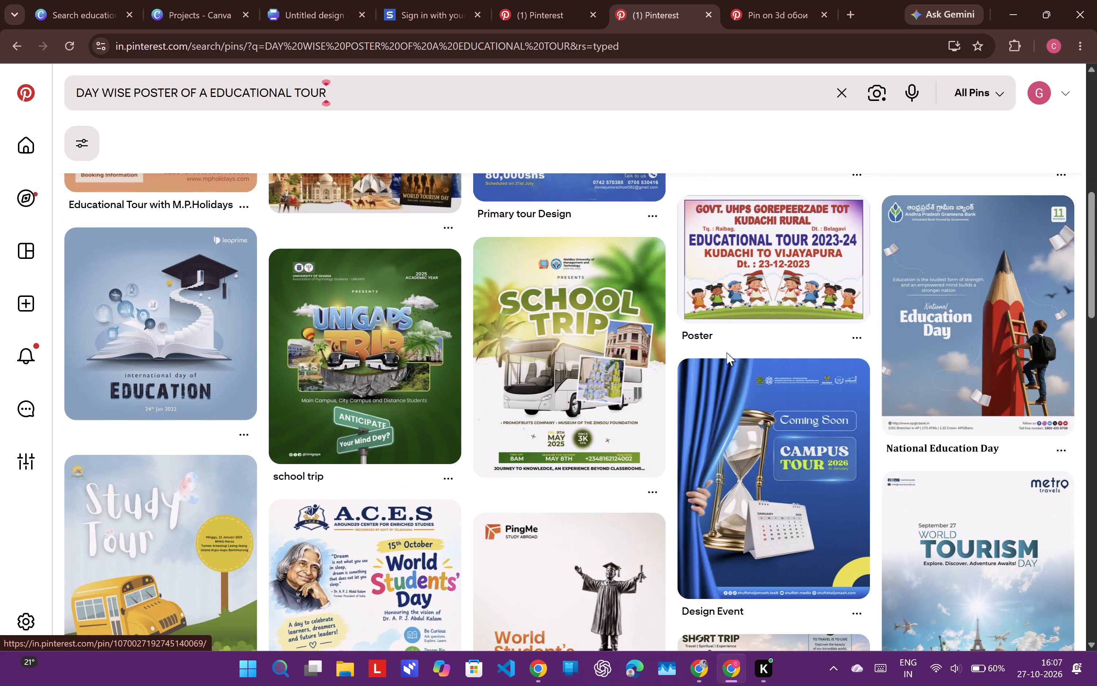
{"action": "scroll", "coordinate": [727, 353], "scroll_direction": "down", "scroll_amount": 6}
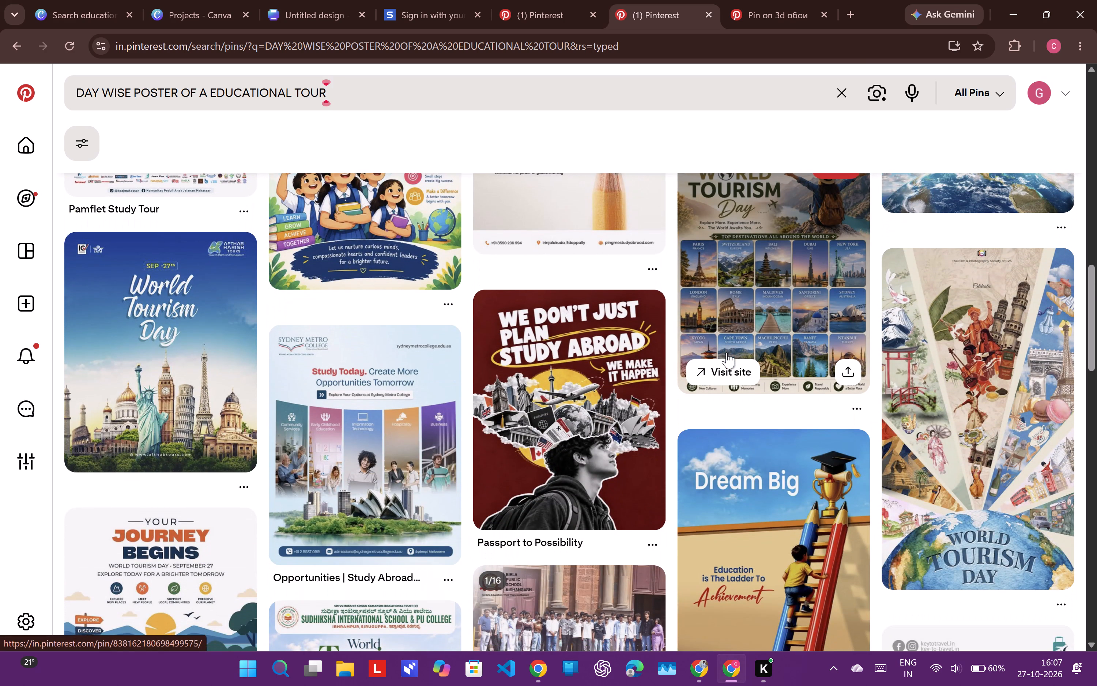
{"action": "scroll", "coordinate": [727, 353], "scroll_direction": "down", "scroll_amount": 4}
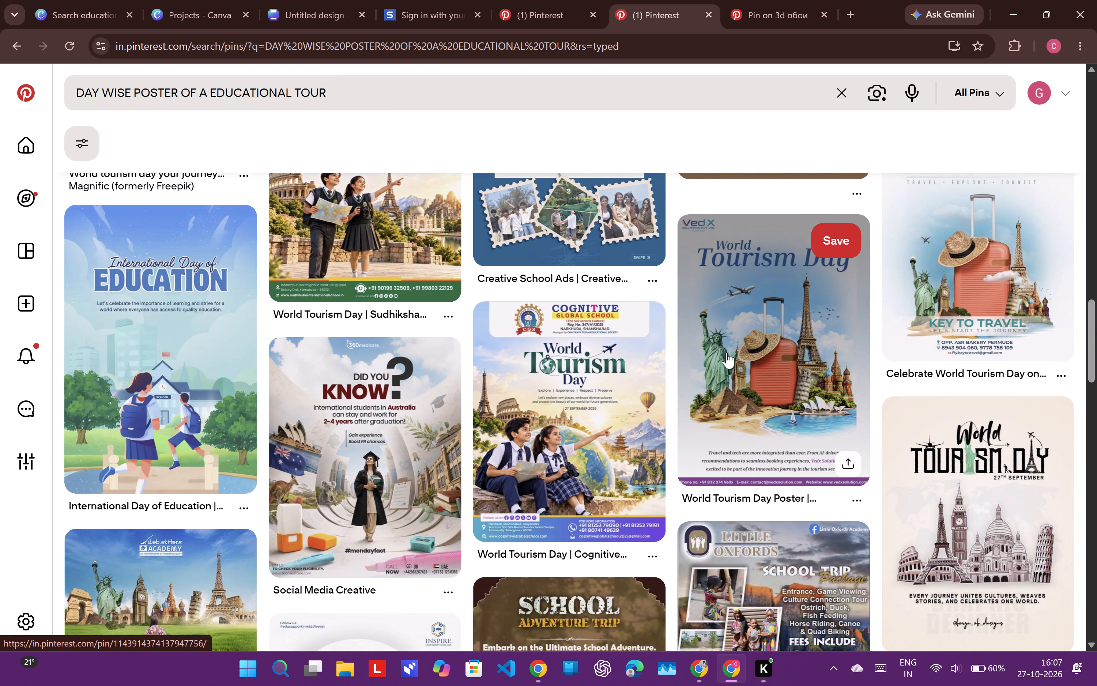
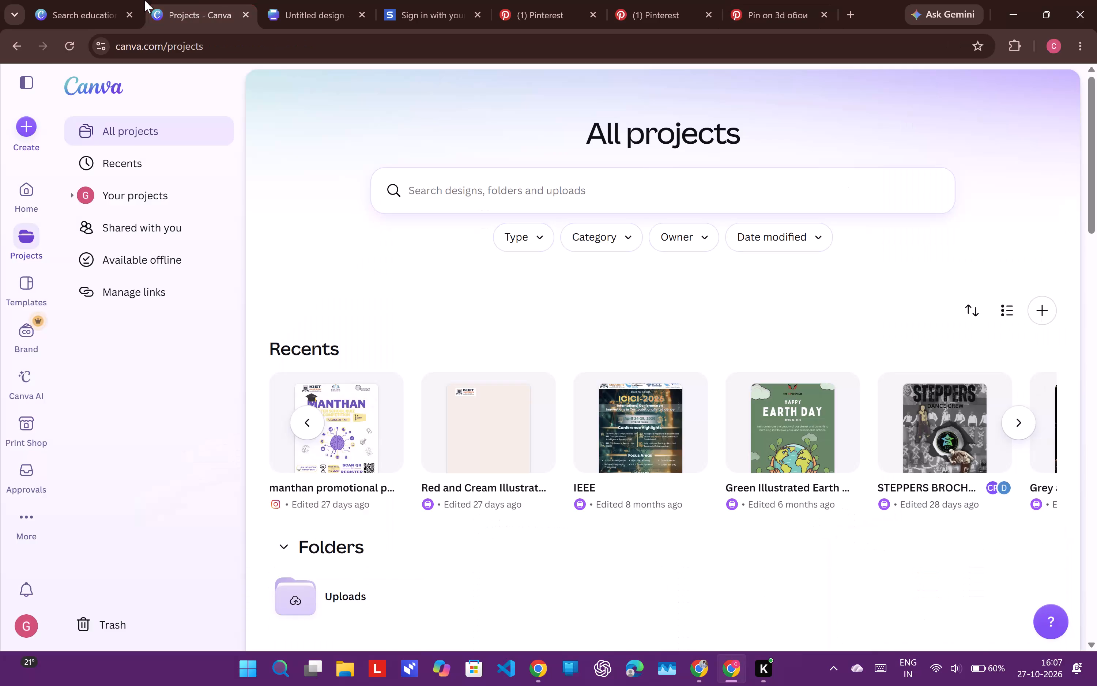
Switch to the open untitled poster design in Canva and title it "YANGON".
{"action": "left_click", "coordinate": [1, 1]}
{"action": "left_click", "coordinate": [54, 7]}
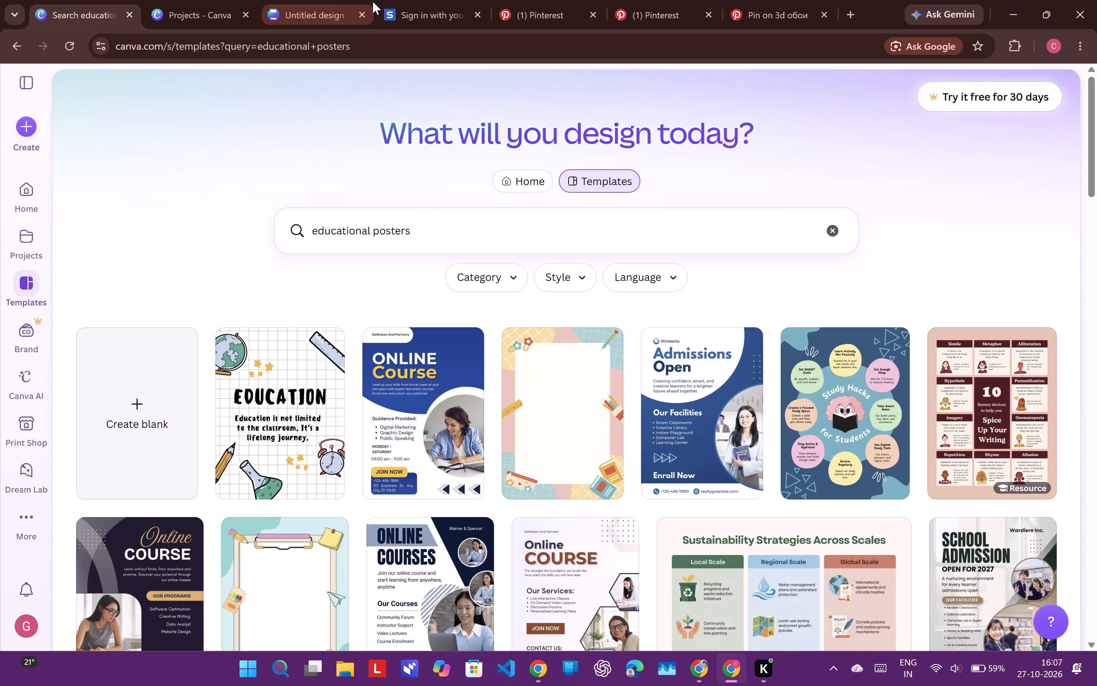
{"action": "left_click", "coordinate": [309, 11]}
{"action": "left_click", "coordinate": [772, 90]}
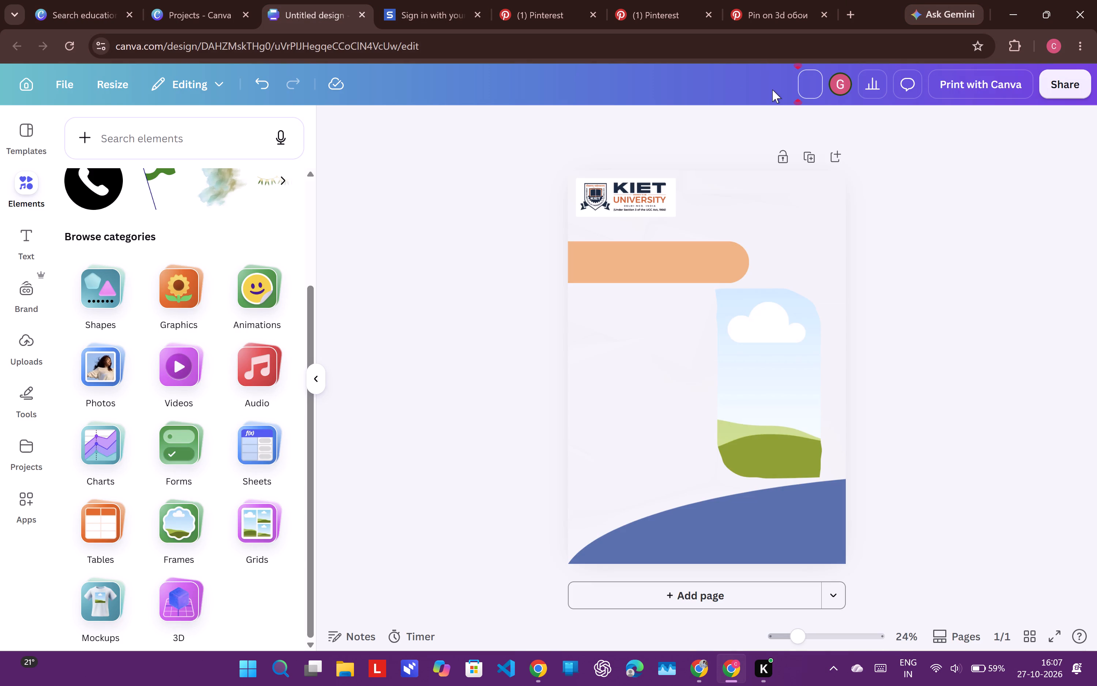
{"action": "type", "text": "YAN"}
{"action": "type", "text": "GON"}
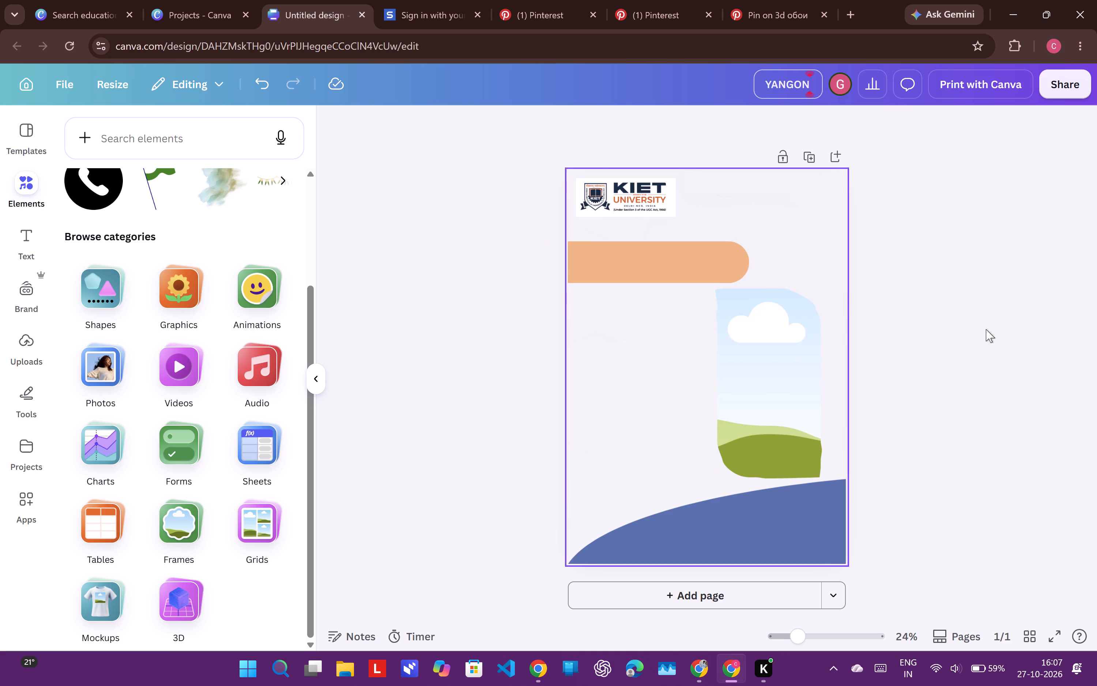
{"action": "left_click", "coordinate": [1047, 304]}
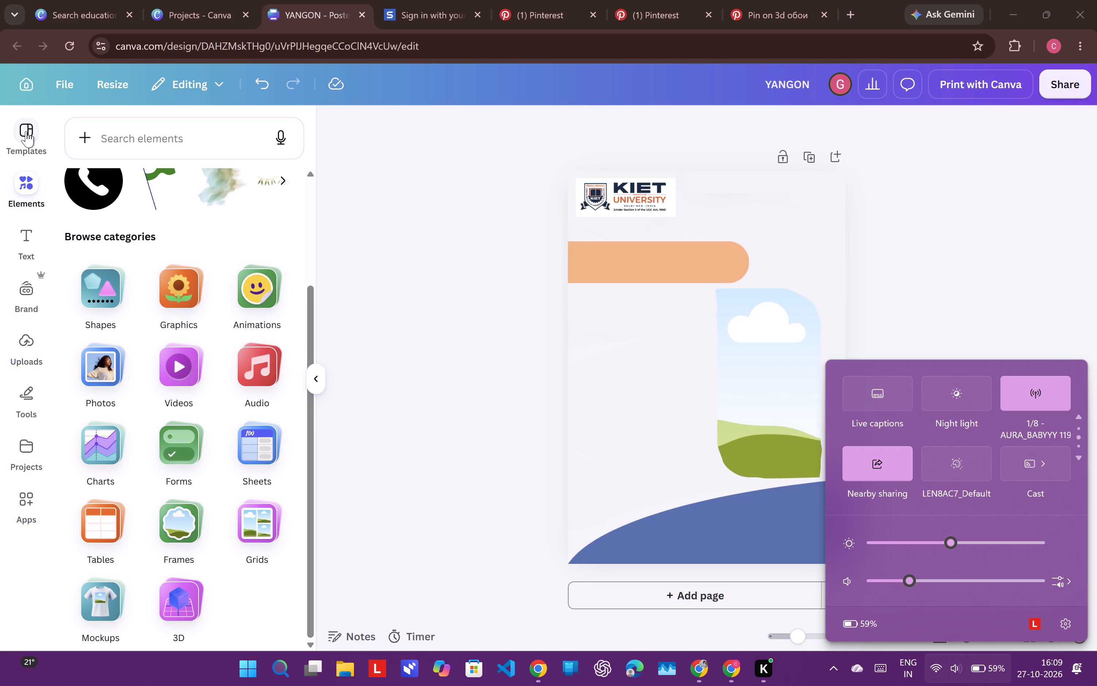
Upload the photo IMG_4172.JPG from the Downloads folder to the design's uploads.
{"action": "left_click", "coordinate": [36, 361]}
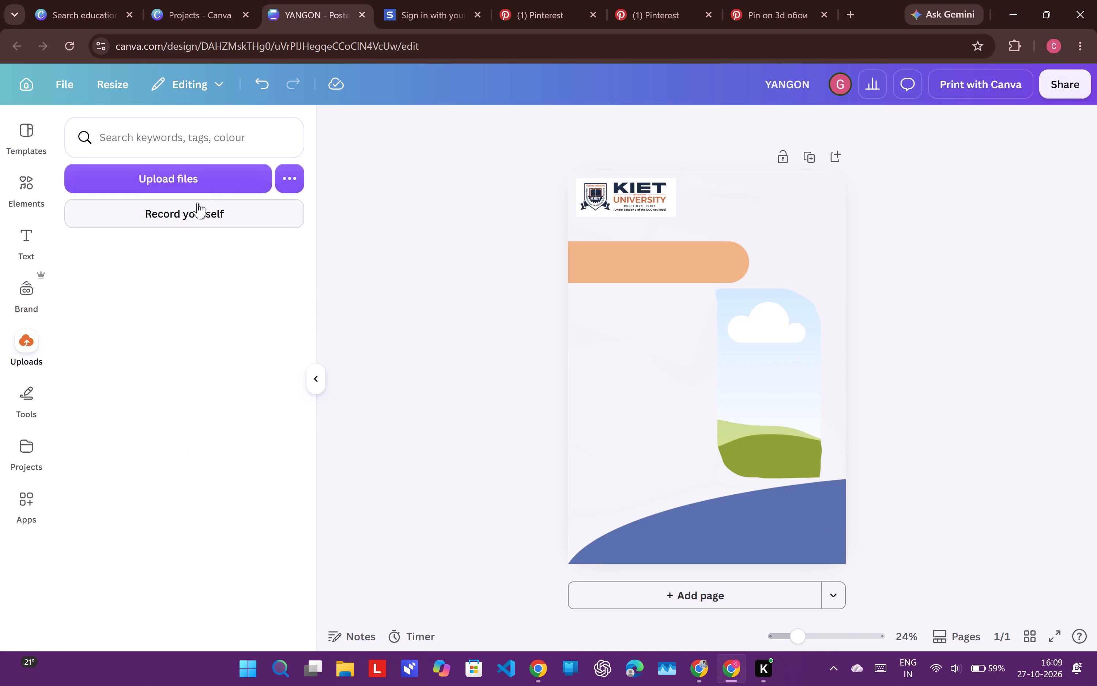
{"action": "left_click", "coordinate": [225, 182]}
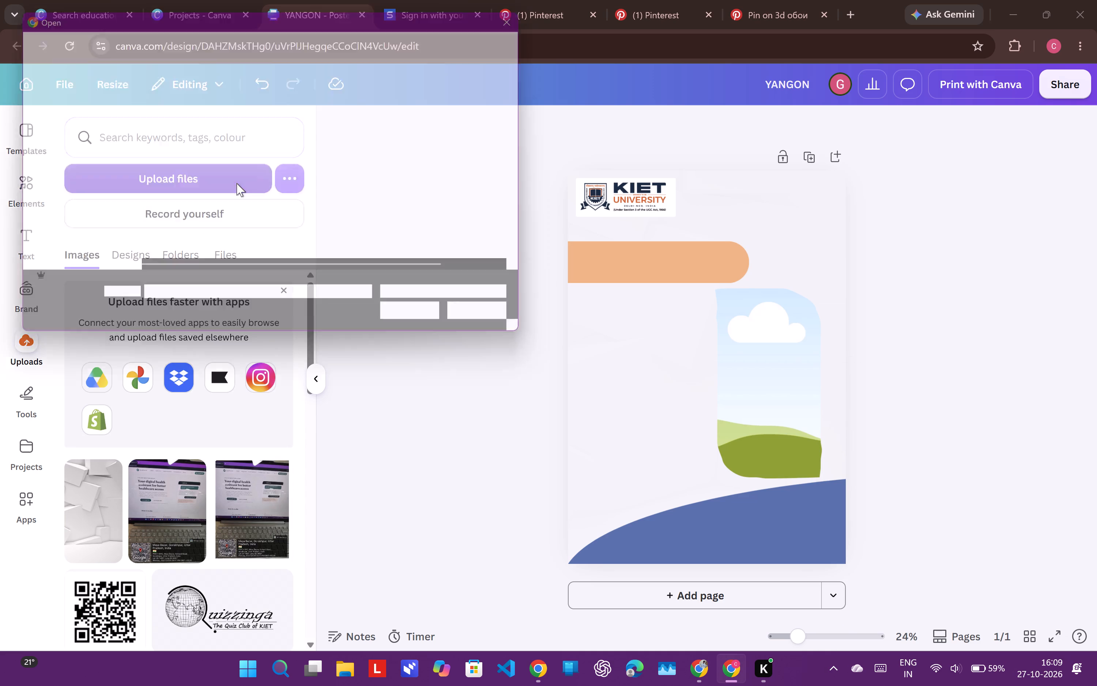
{"action": "left_click", "coordinate": [192, 125]}
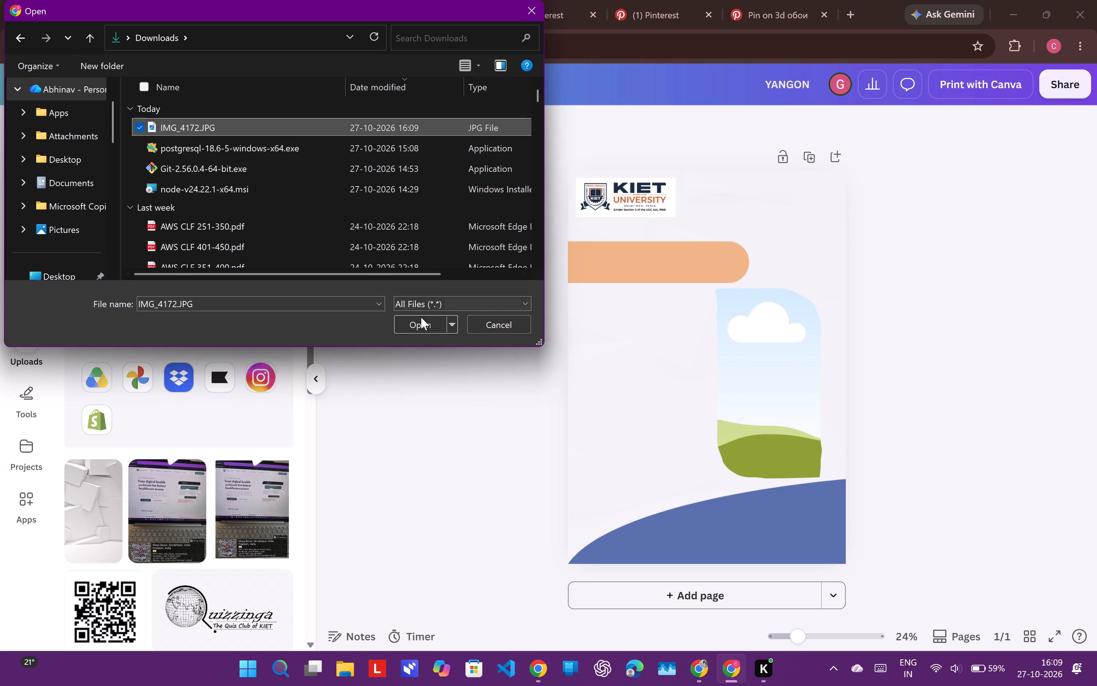
{"action": "left_click", "coordinate": [430, 322]}
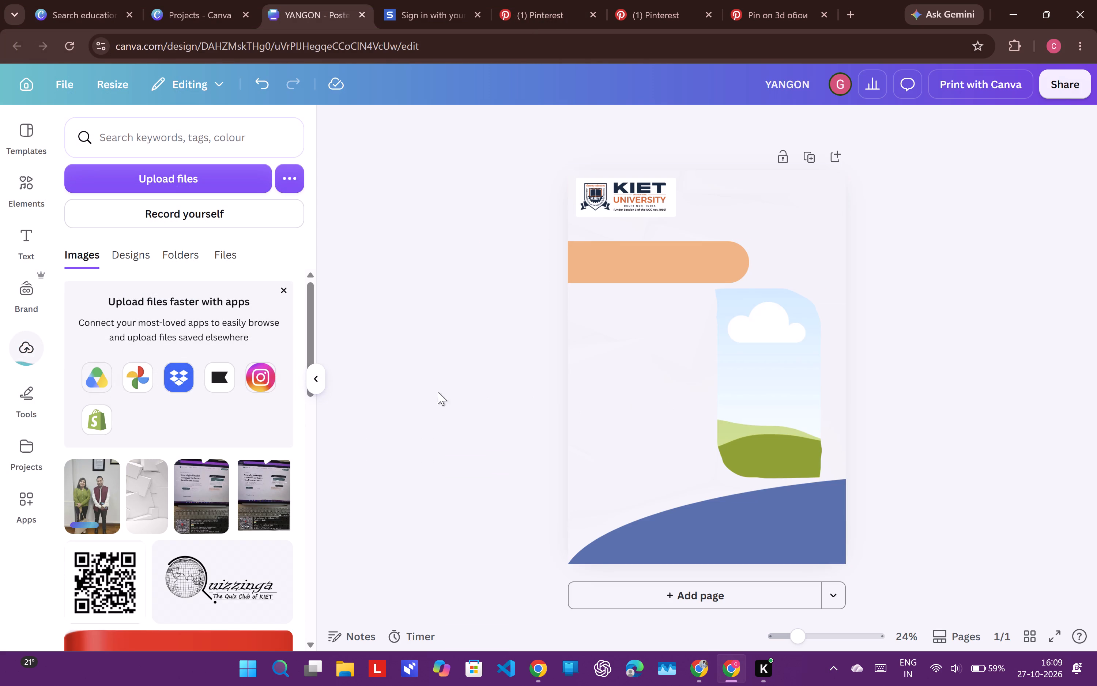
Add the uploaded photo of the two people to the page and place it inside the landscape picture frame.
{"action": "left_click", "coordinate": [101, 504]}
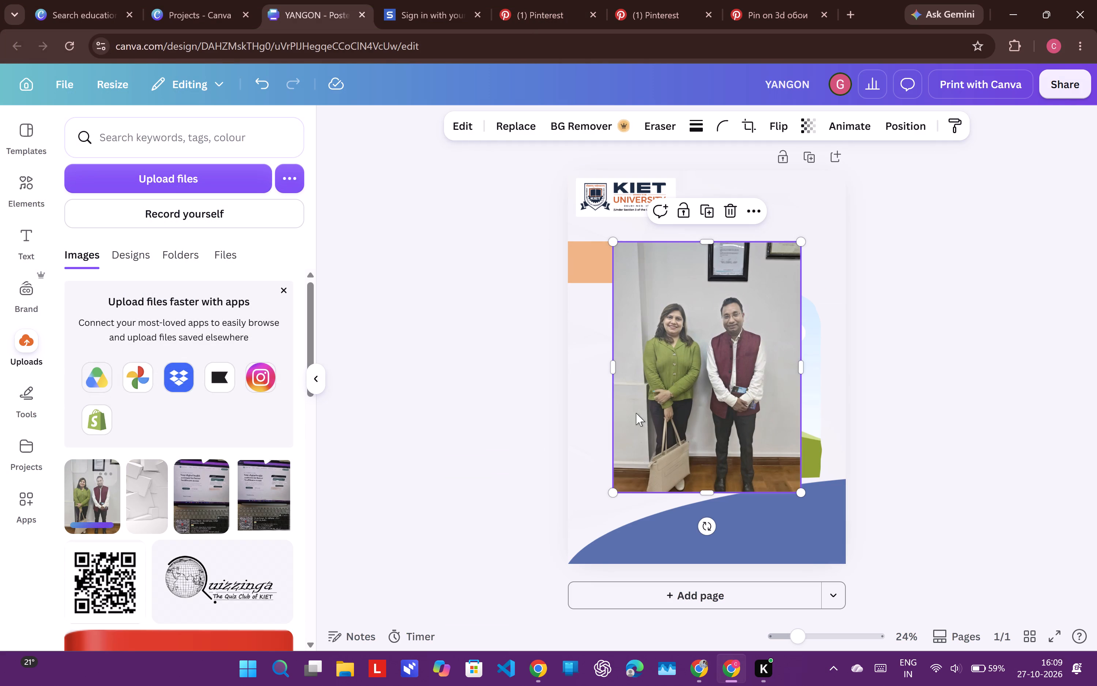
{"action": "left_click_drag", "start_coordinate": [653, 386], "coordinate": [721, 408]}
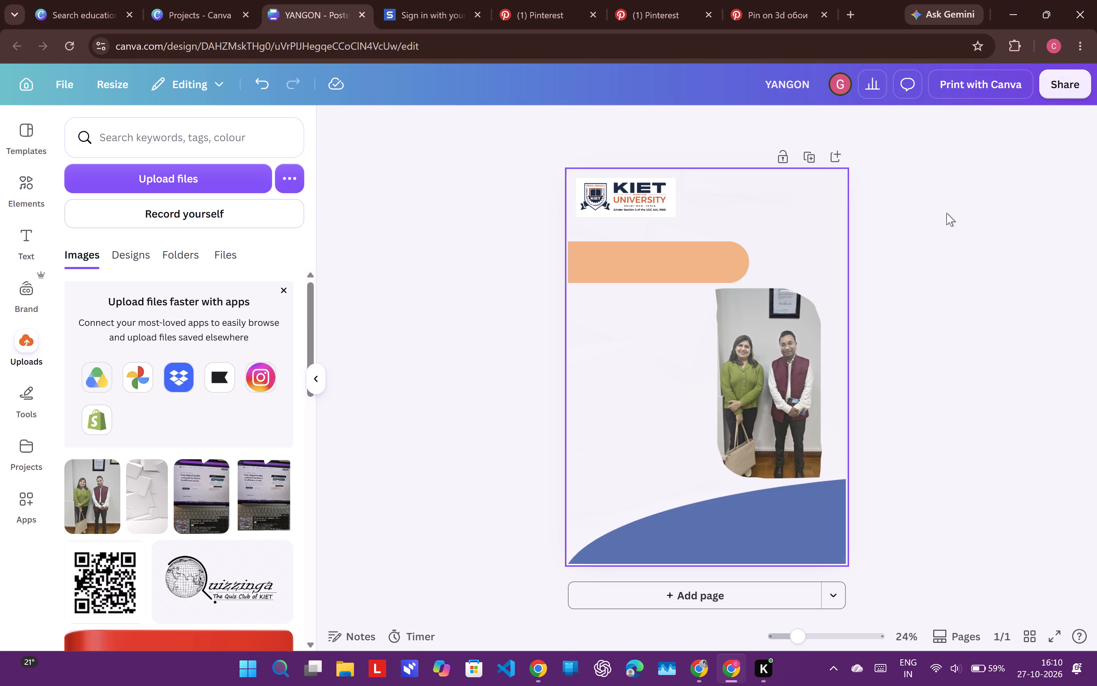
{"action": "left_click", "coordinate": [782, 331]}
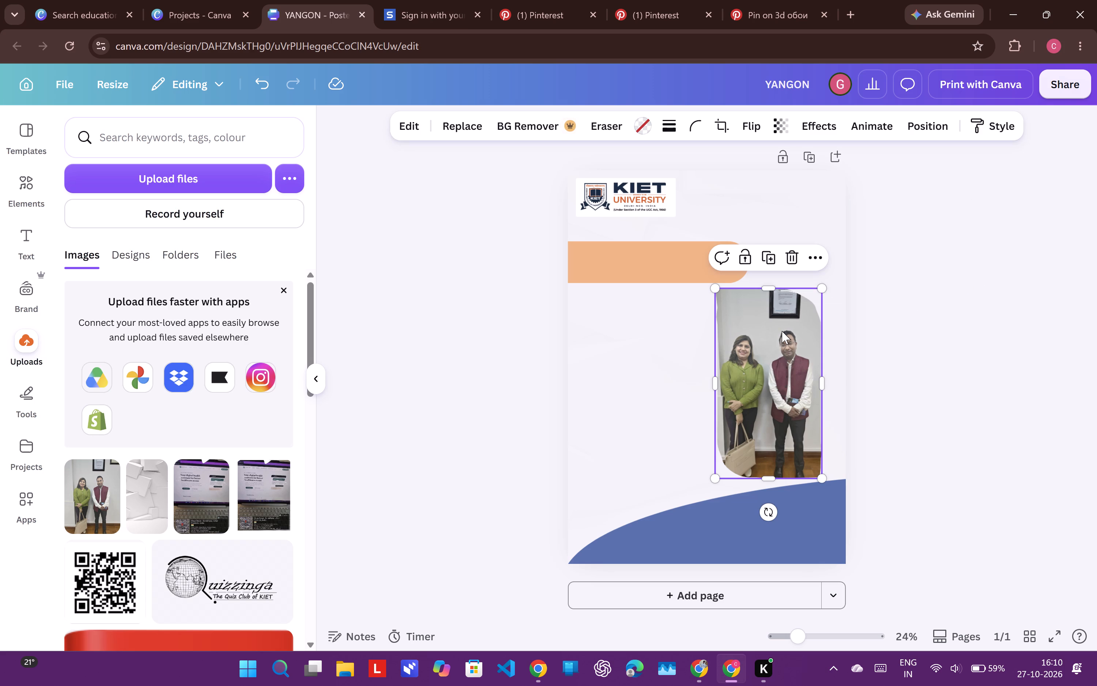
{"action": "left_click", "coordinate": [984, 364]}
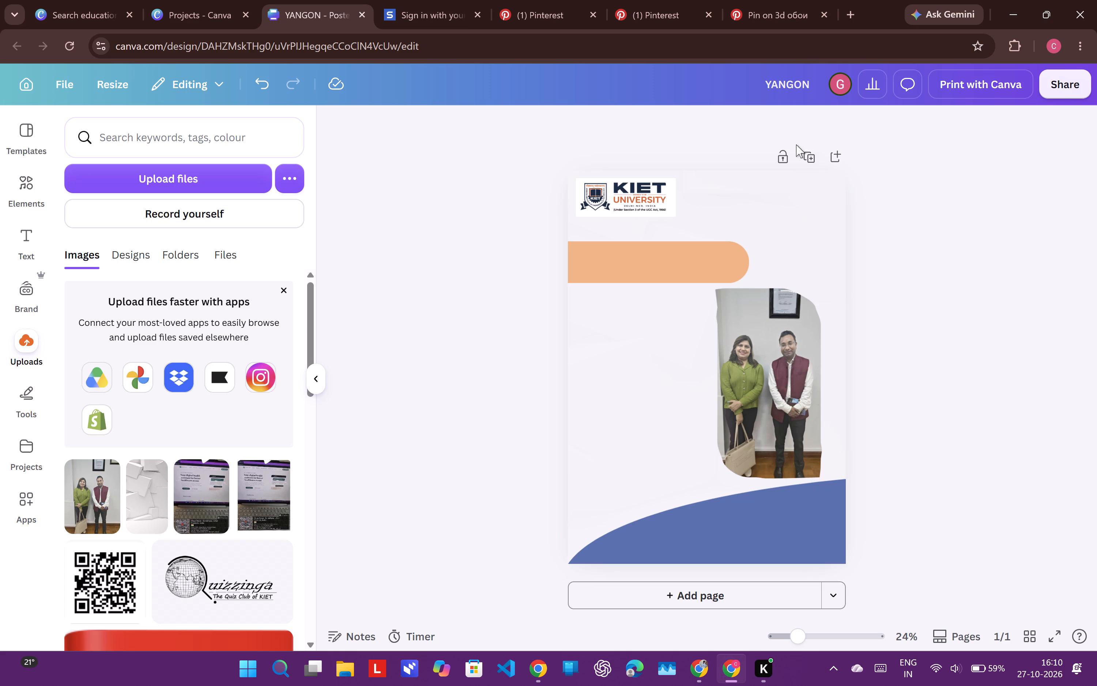
Delete the picture frame together with the photo inside it from the poster.
{"action": "left_click", "coordinate": [780, 327]}
{"action": "right_click", "coordinate": [780, 327]}
{"action": "left_click", "coordinate": [811, 256]}
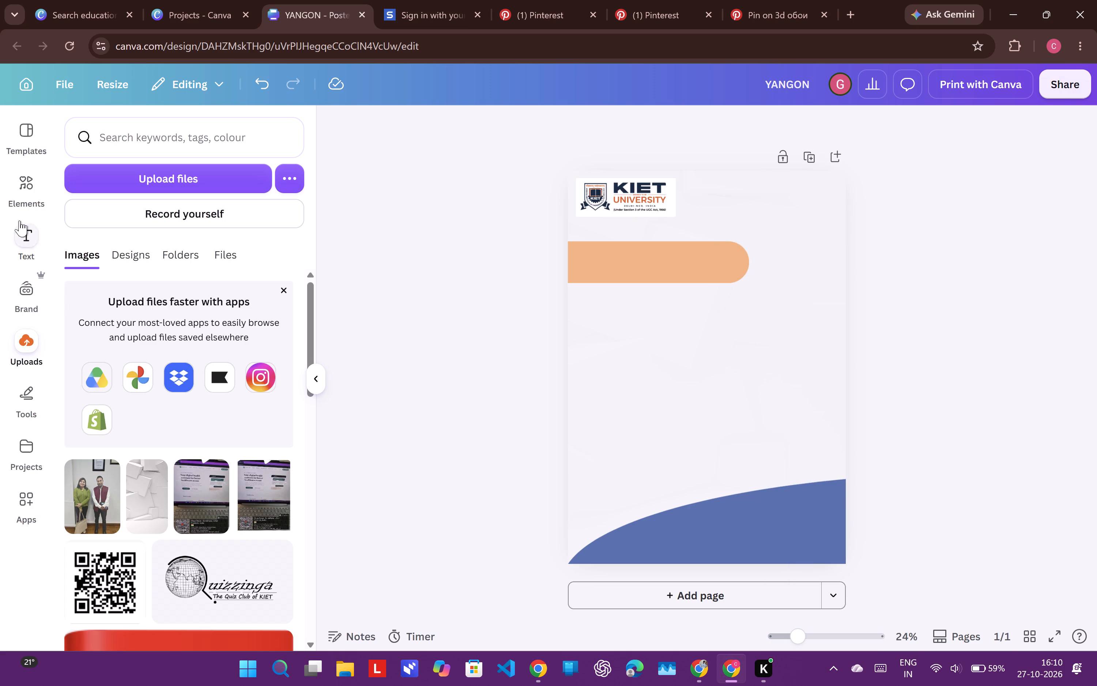
Browse the Frames category of the elements library for a replacement picture frame shape for the photo.
{"action": "left_click", "coordinate": [29, 170]}
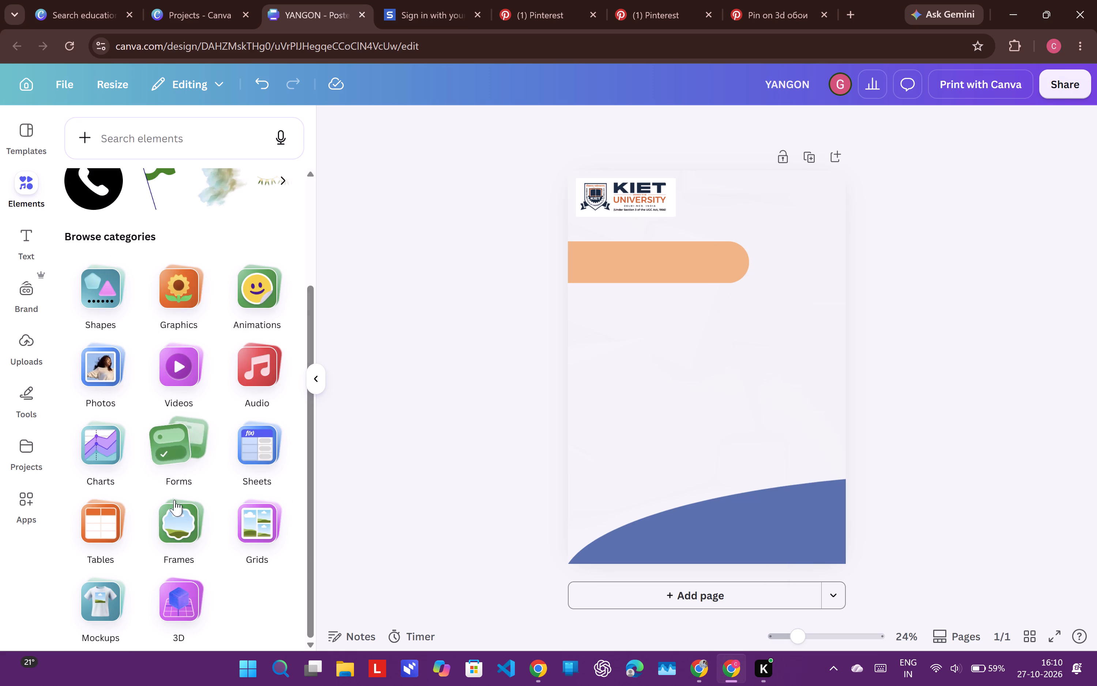
{"action": "left_click", "coordinate": [176, 514]}
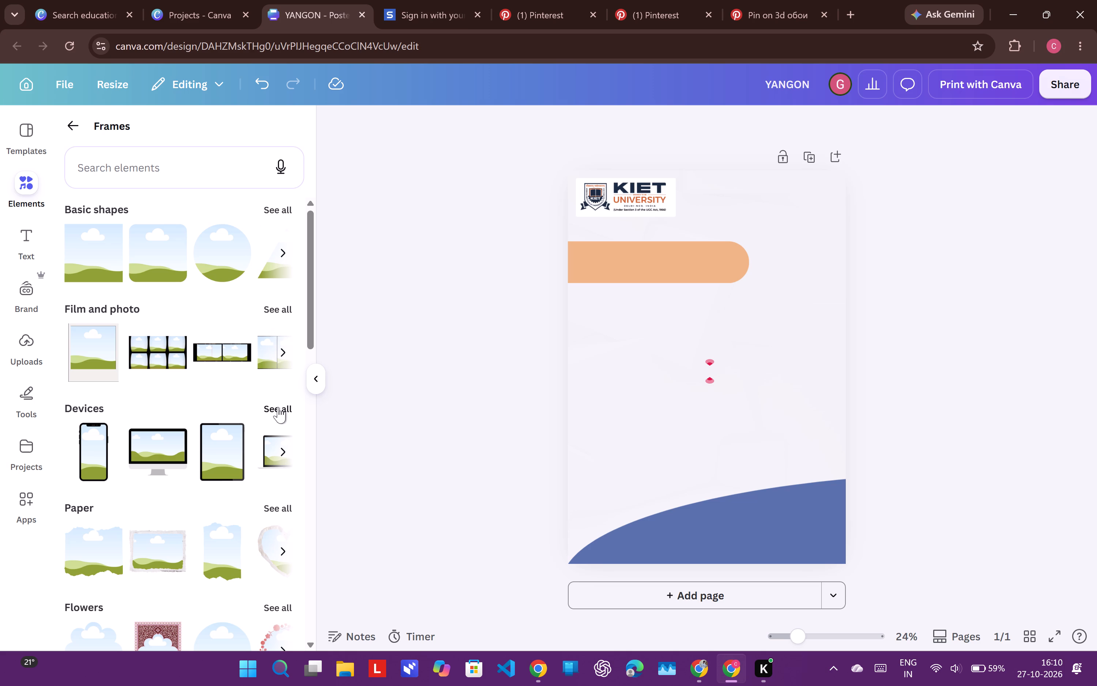
{"action": "scroll", "coordinate": [278, 407], "scroll_direction": "down", "scroll_amount": 2}
{"action": "scroll", "coordinate": [230, 411], "scroll_direction": "down", "scroll_amount": 3}
{"action": "scroll", "coordinate": [230, 411], "scroll_direction": "up", "scroll_amount": 1}
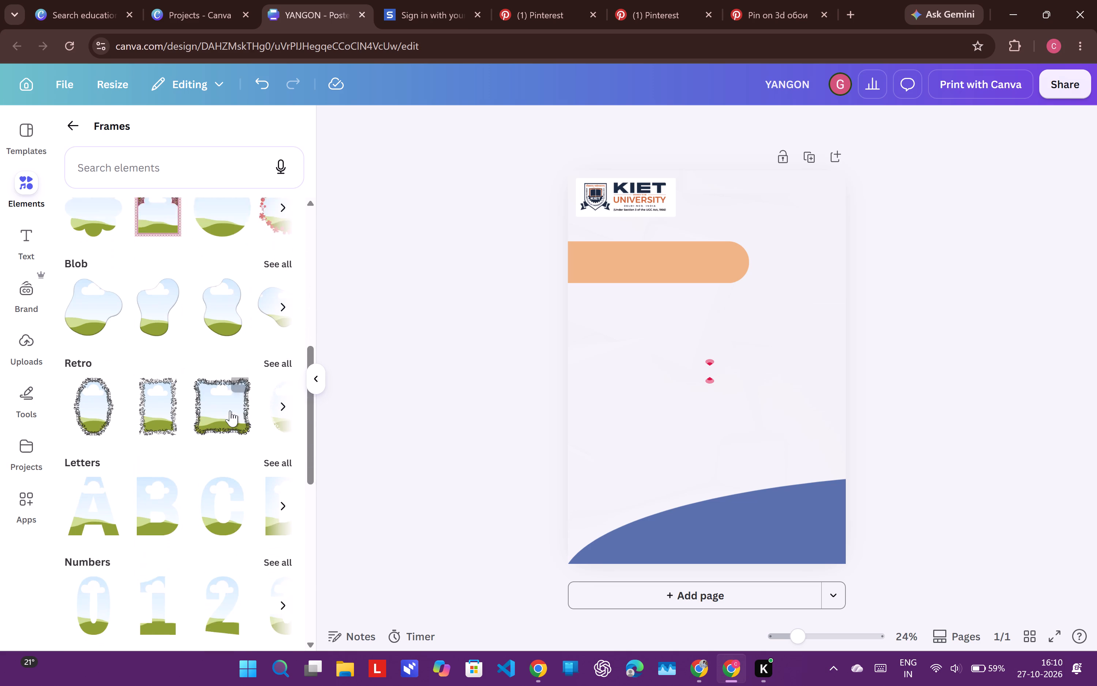
{"action": "scroll", "coordinate": [230, 411], "scroll_direction": "up", "scroll_amount": 1}
{"action": "scroll", "coordinate": [214, 368], "scroll_direction": "down", "scroll_amount": 2}
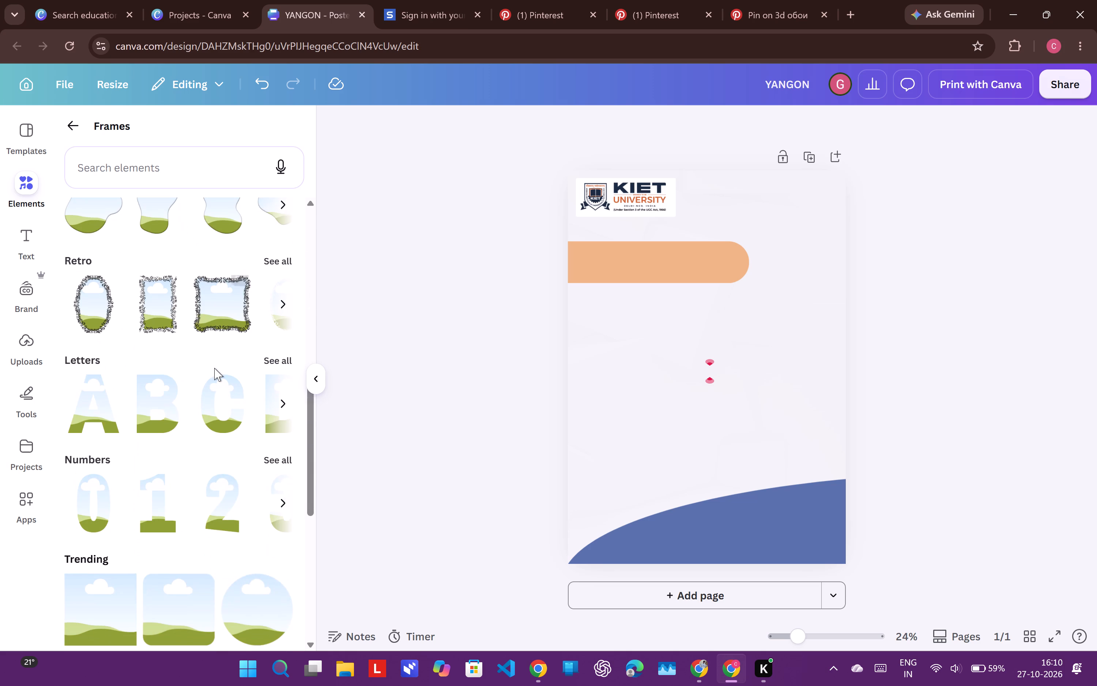
{"action": "scroll", "coordinate": [214, 368], "scroll_direction": "down", "scroll_amount": 4}
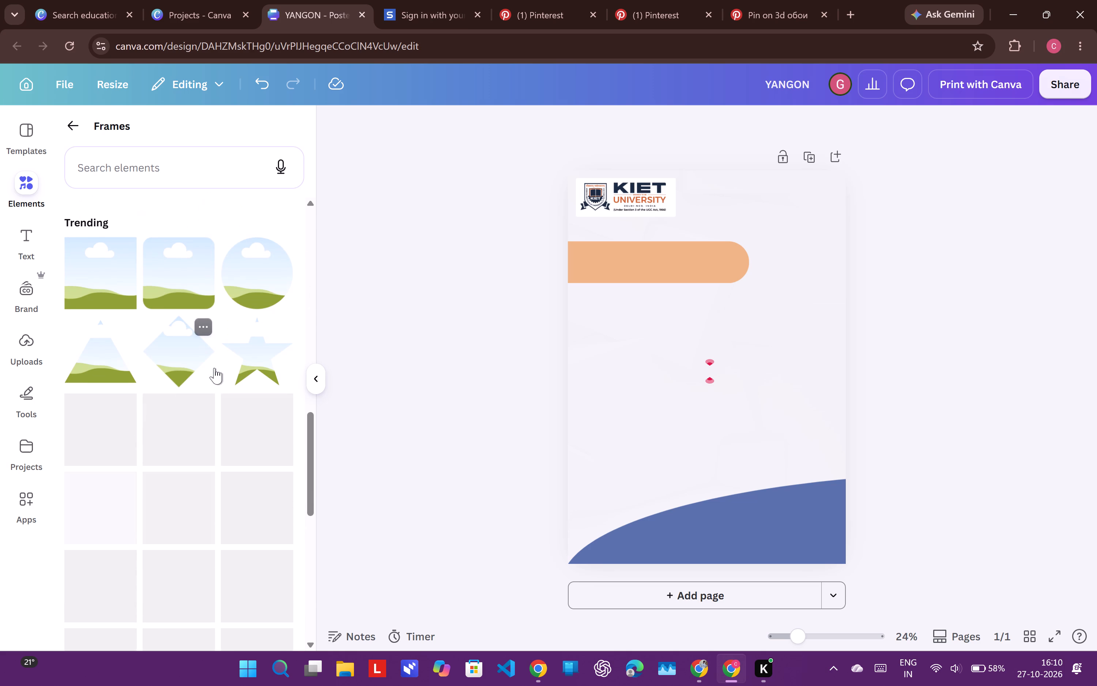
{"action": "scroll", "coordinate": [214, 368], "scroll_direction": "down", "scroll_amount": 6}
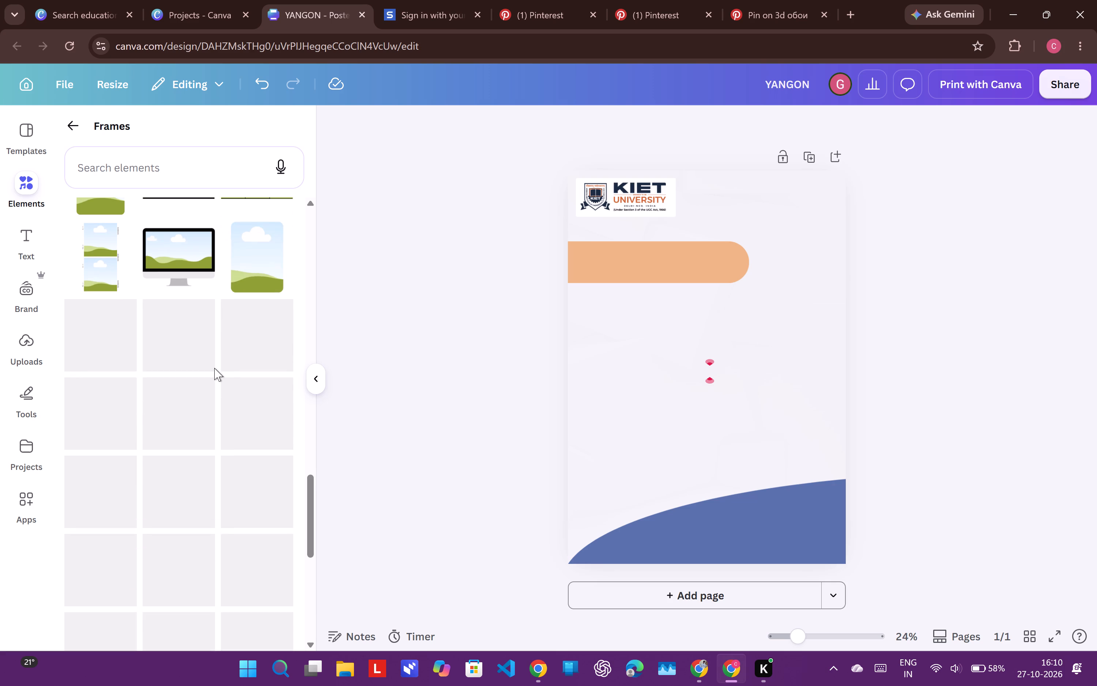
{"action": "scroll", "coordinate": [214, 368], "scroll_direction": "down", "scroll_amount": 2}
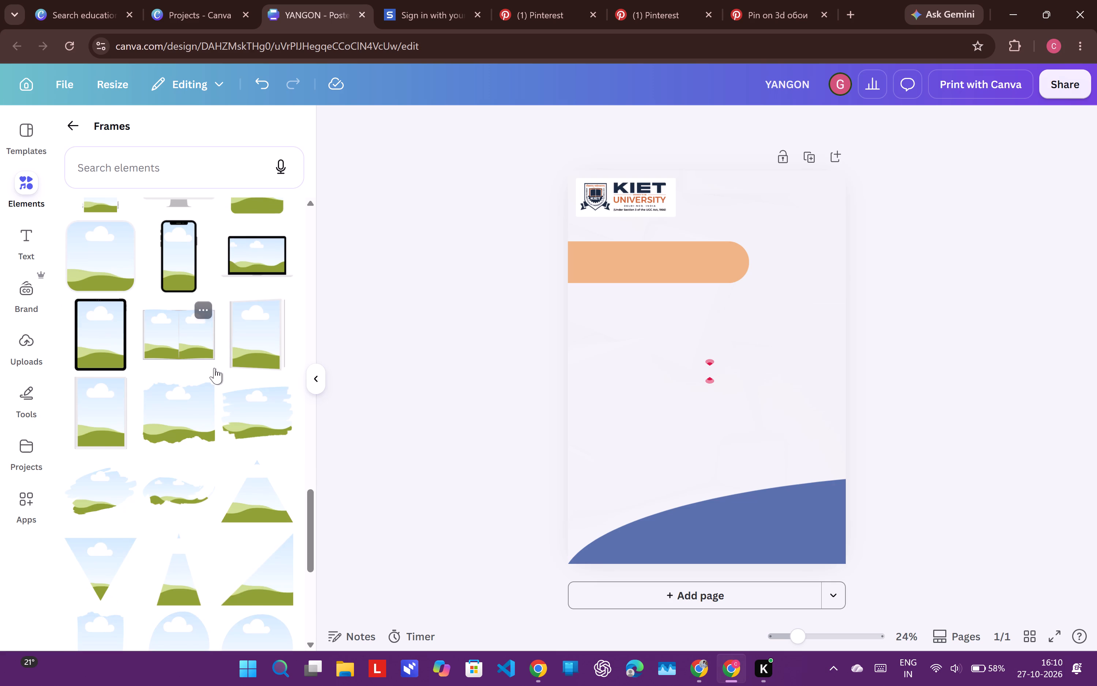
{"action": "scroll", "coordinate": [214, 368], "scroll_direction": "down", "scroll_amount": 2}
{"action": "scroll", "coordinate": [214, 368], "scroll_direction": "up", "scroll_amount": 2}
{"action": "scroll", "coordinate": [214, 368], "scroll_direction": "down", "scroll_amount": 5}
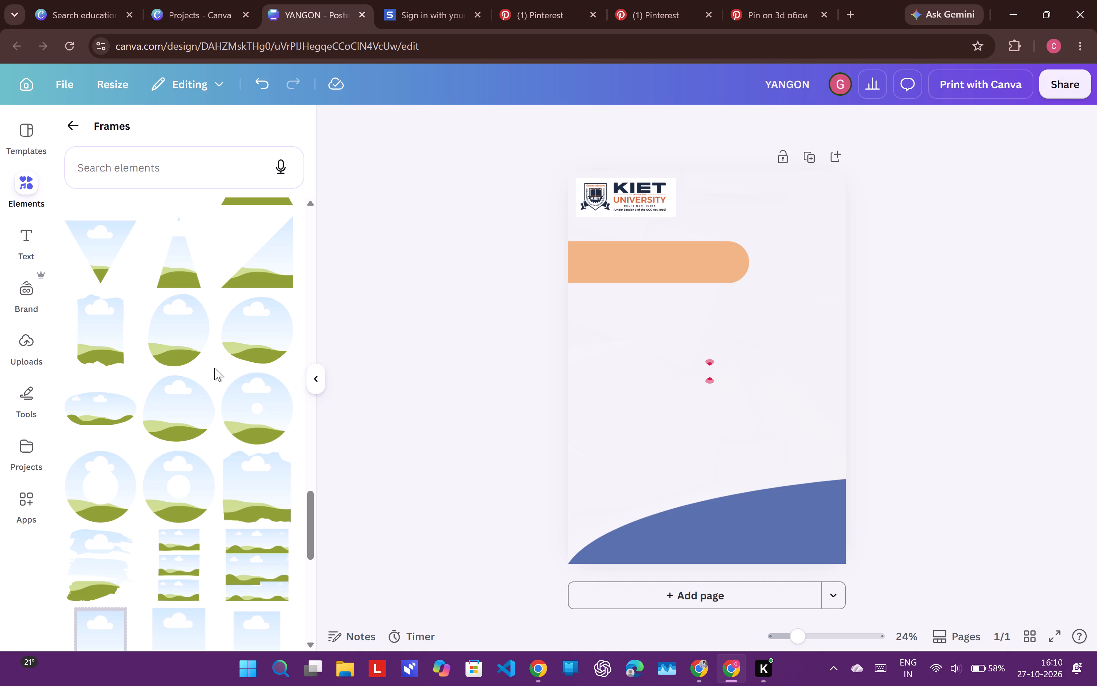
{"action": "scroll", "coordinate": [233, 442], "scroll_direction": "down", "scroll_amount": 3}
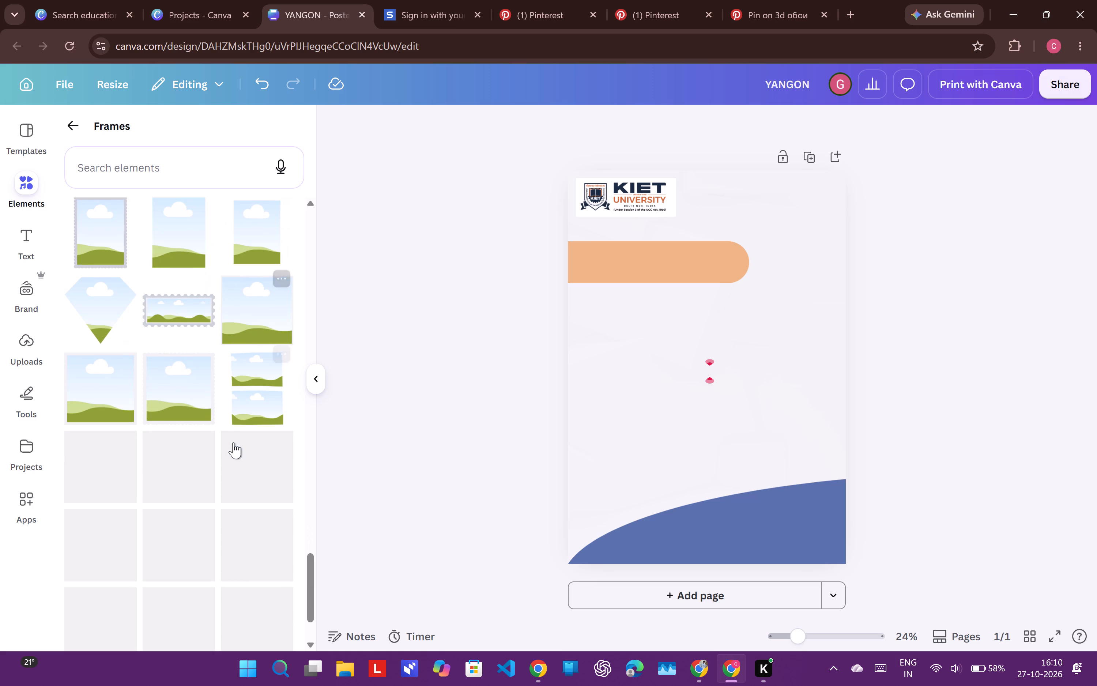
{"action": "scroll", "coordinate": [233, 442], "scroll_direction": "down", "scroll_amount": 2}
{"action": "scroll", "coordinate": [274, 342], "scroll_direction": "down", "scroll_amount": 1}
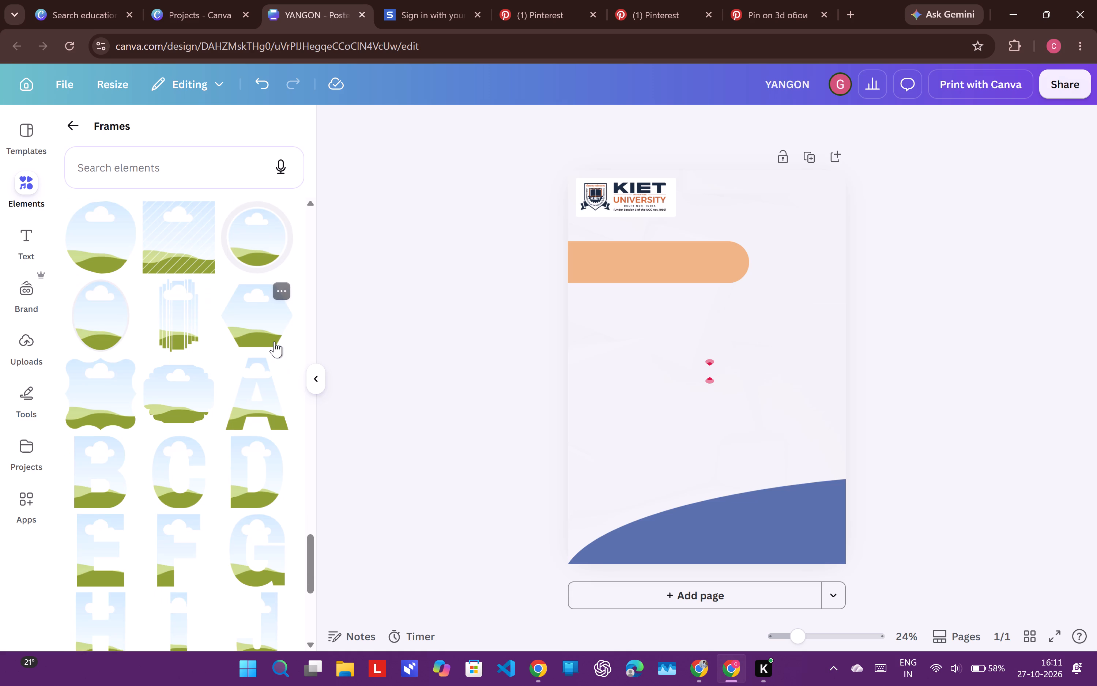
{"action": "scroll", "coordinate": [274, 342], "scroll_direction": "down", "scroll_amount": 5}
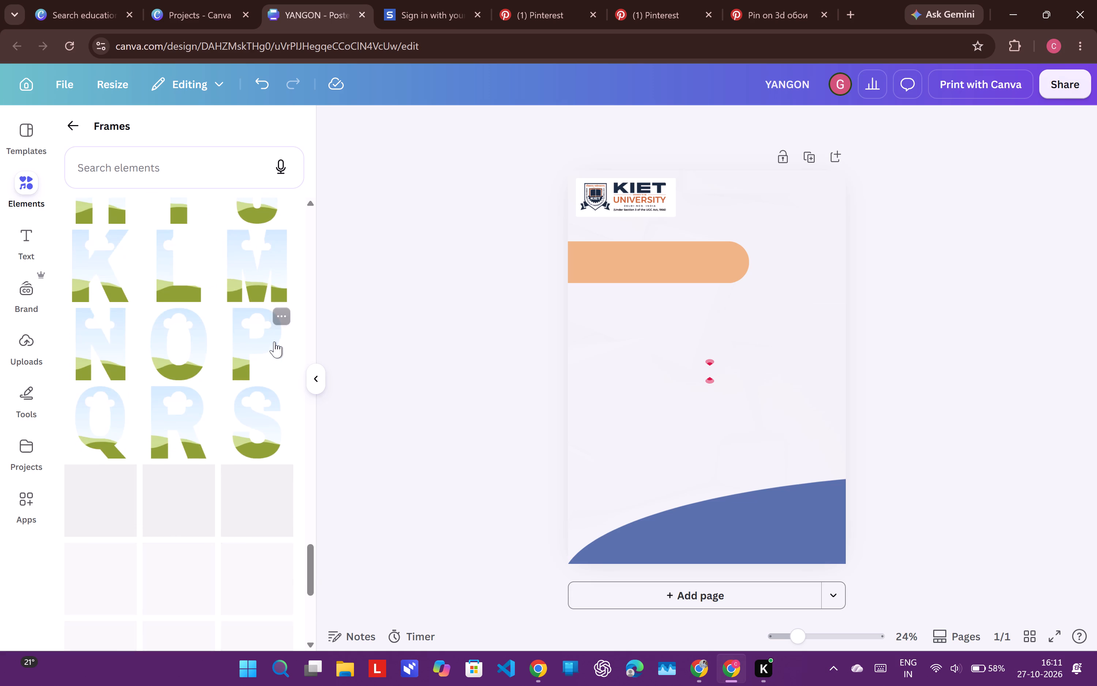
{"action": "scroll", "coordinate": [274, 342], "scroll_direction": "down", "scroll_amount": 2}
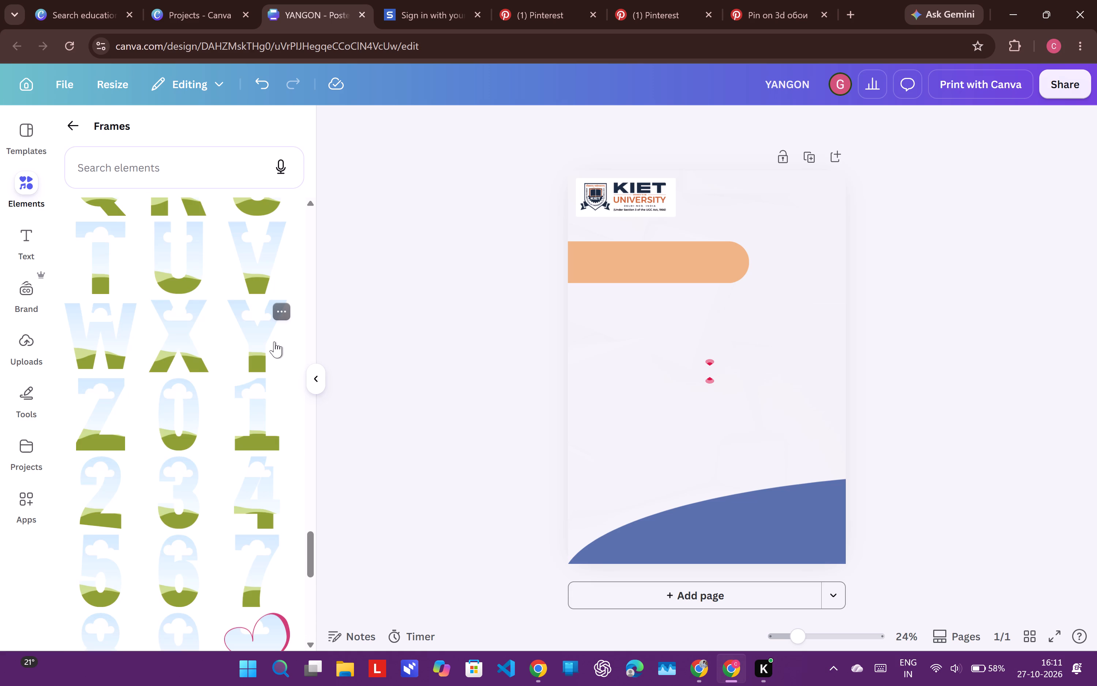
{"action": "scroll", "coordinate": [274, 342], "scroll_direction": "down", "scroll_amount": 3}
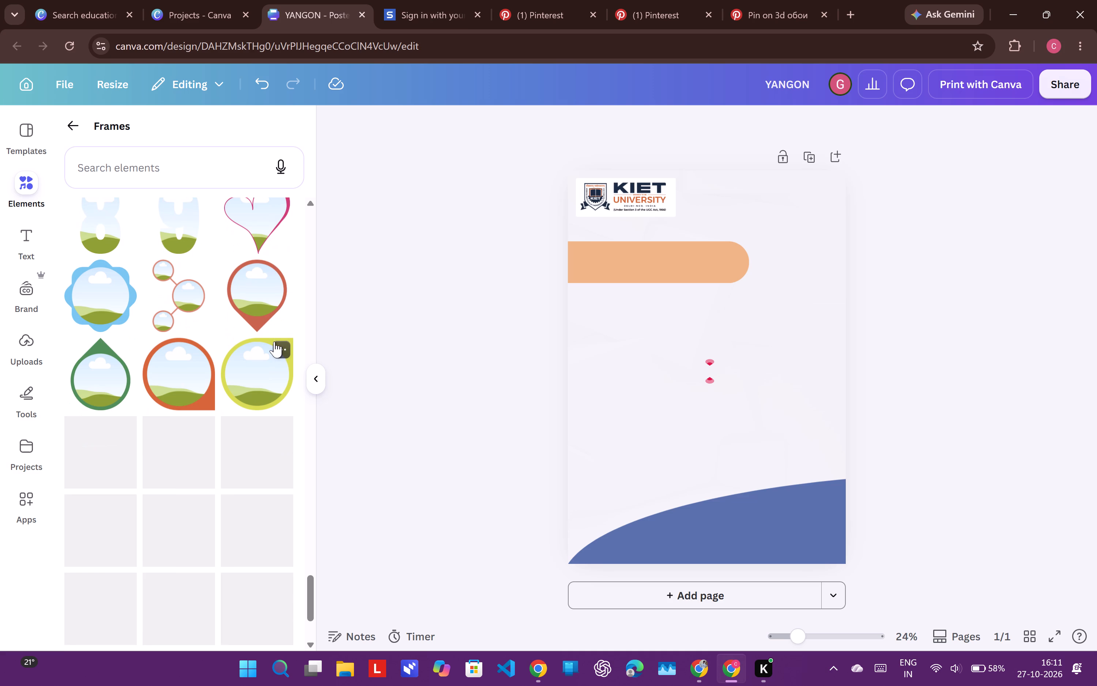
{"action": "scroll", "coordinate": [274, 342], "scroll_direction": "down", "scroll_amount": 1}
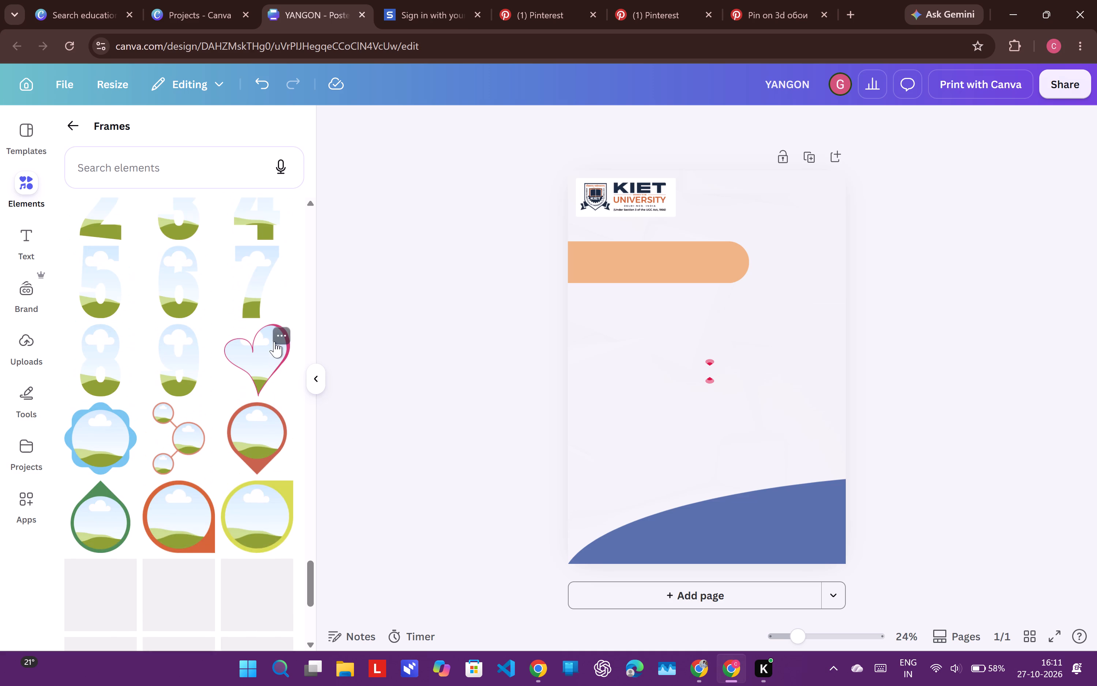
{"action": "scroll", "coordinate": [274, 342], "scroll_direction": "down", "scroll_amount": 1}
{"action": "scroll", "coordinate": [230, 385], "scroll_direction": "down", "scroll_amount": 1}
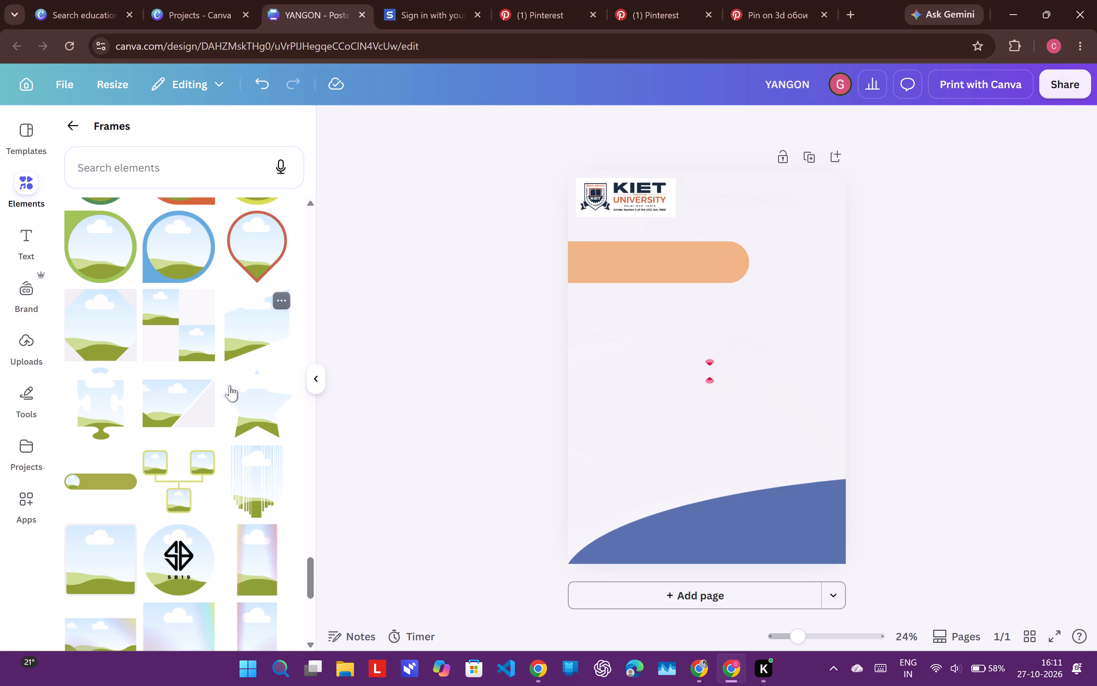
{"action": "scroll", "coordinate": [230, 385], "scroll_direction": "down", "scroll_amount": 4}
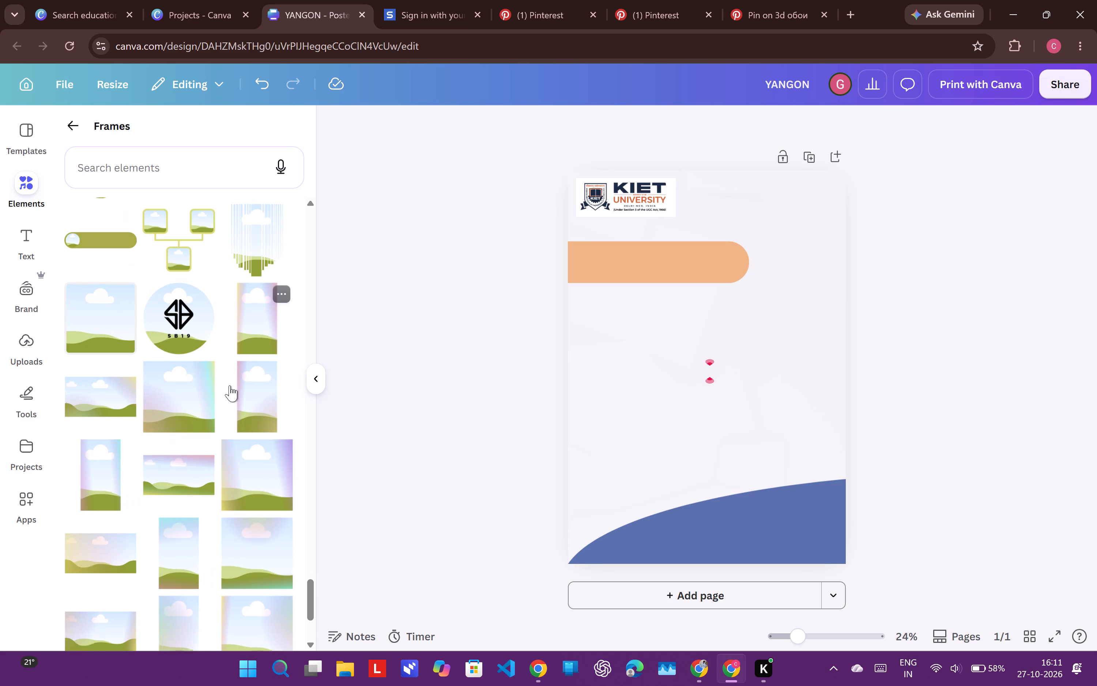
{"action": "scroll", "coordinate": [230, 385], "scroll_direction": "down", "scroll_amount": 6}
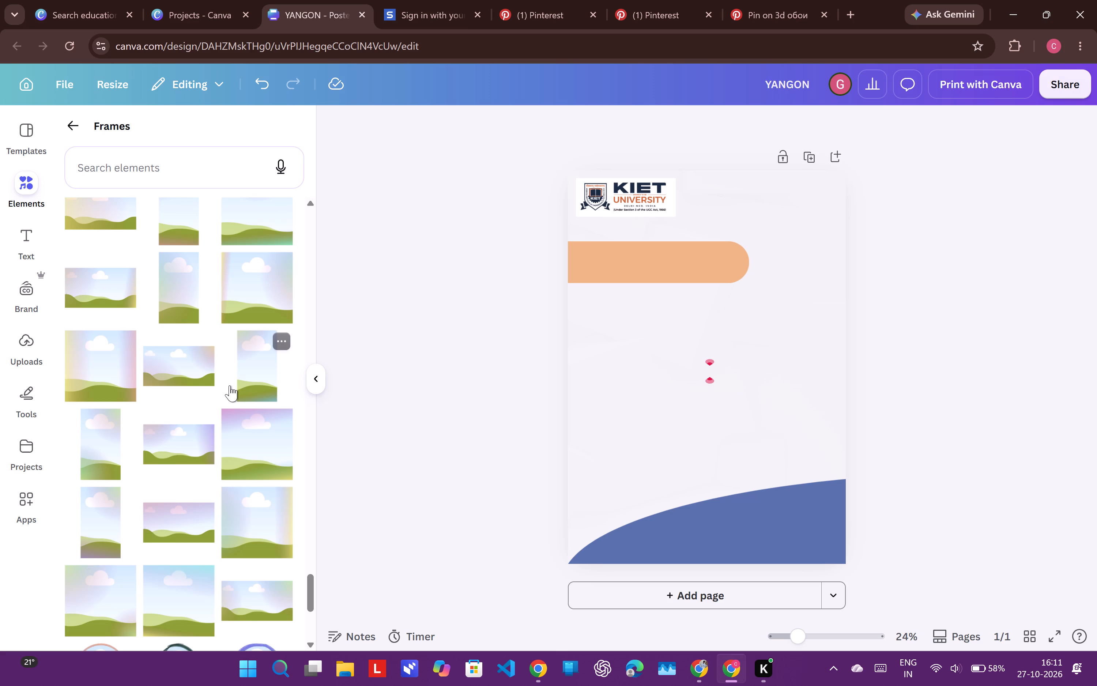
{"action": "scroll", "coordinate": [230, 385], "scroll_direction": "down", "scroll_amount": 3}
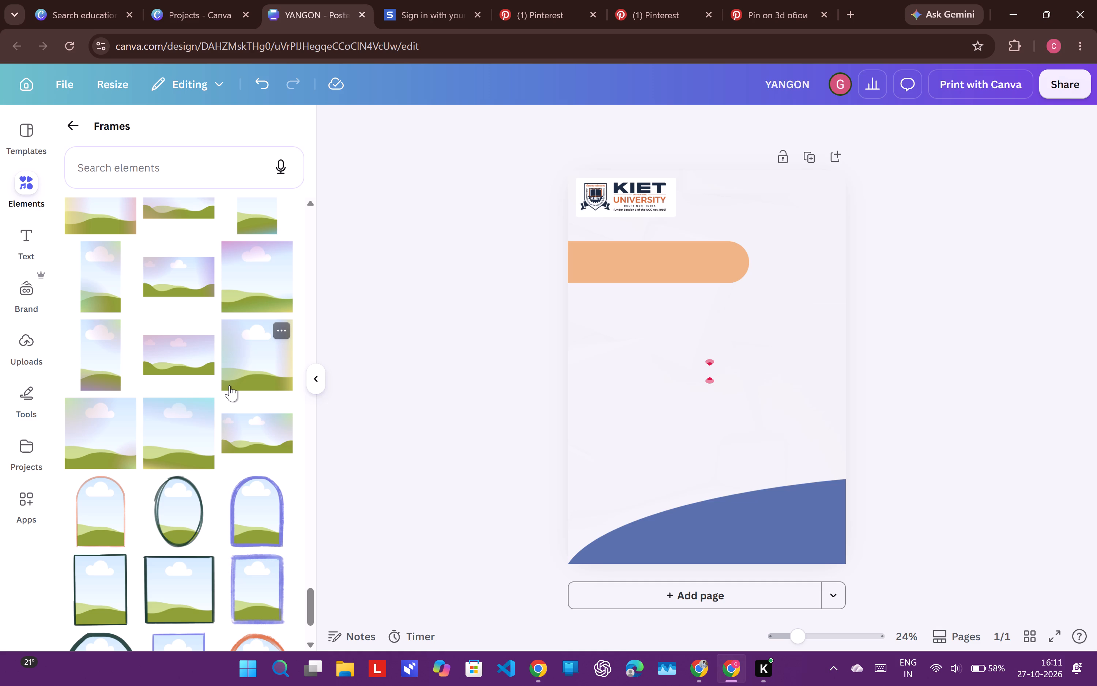
{"action": "scroll", "coordinate": [230, 385], "scroll_direction": "down", "scroll_amount": 1}
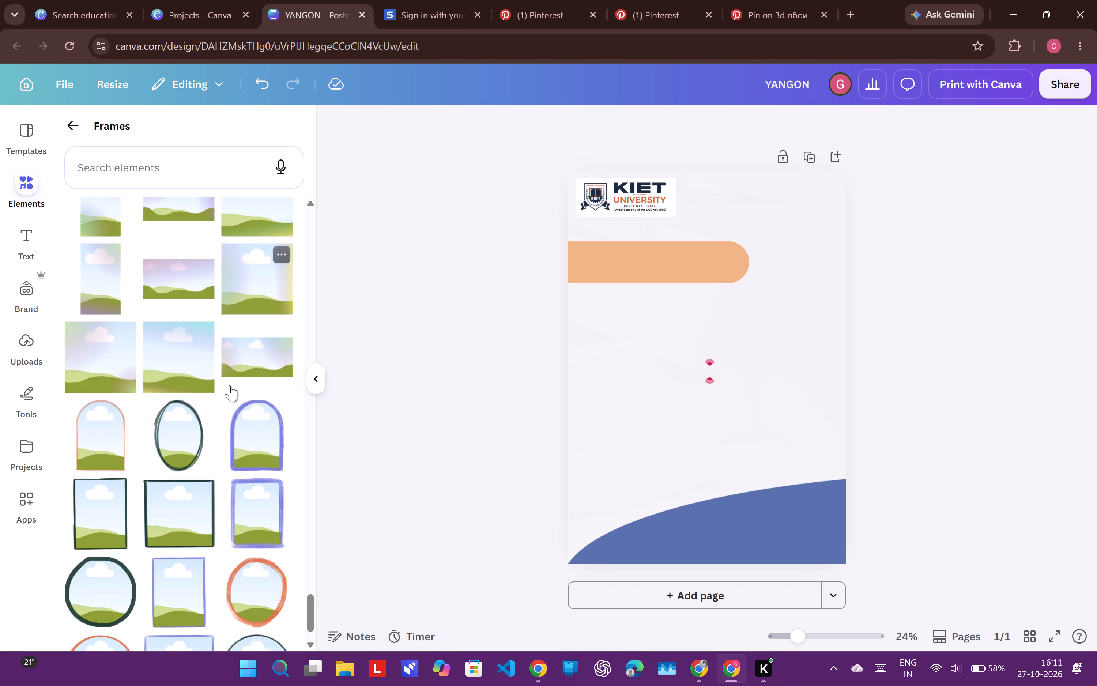
{"action": "scroll", "coordinate": [230, 385], "scroll_direction": "down", "scroll_amount": 4}
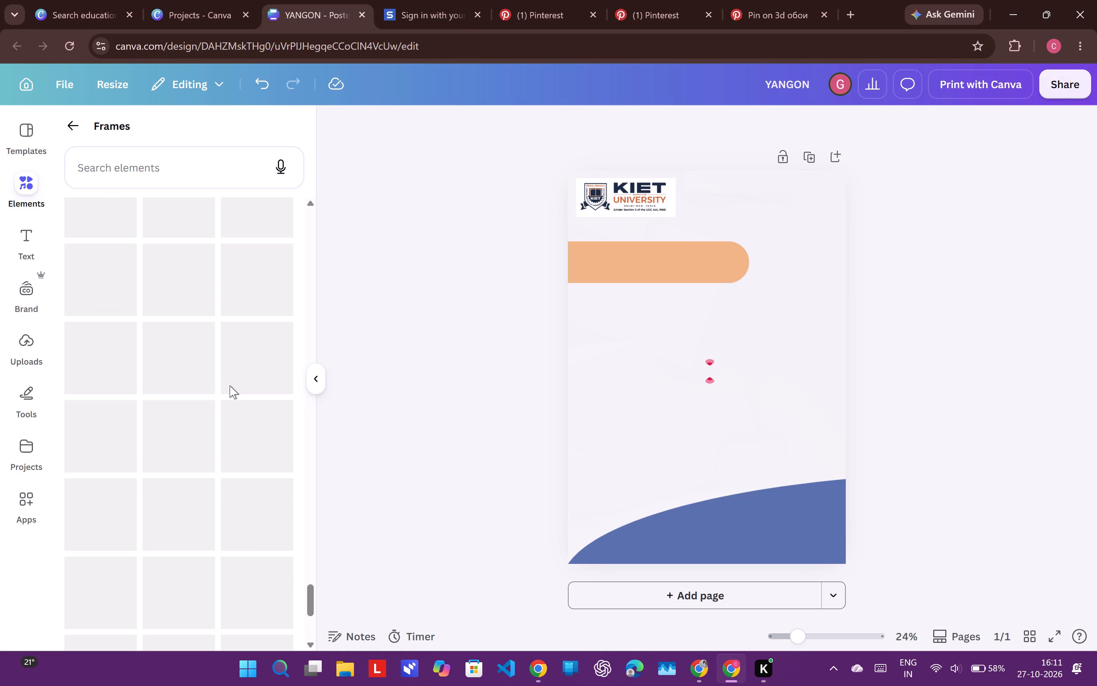
{"action": "scroll", "coordinate": [230, 385], "scroll_direction": "down", "scroll_amount": 2}
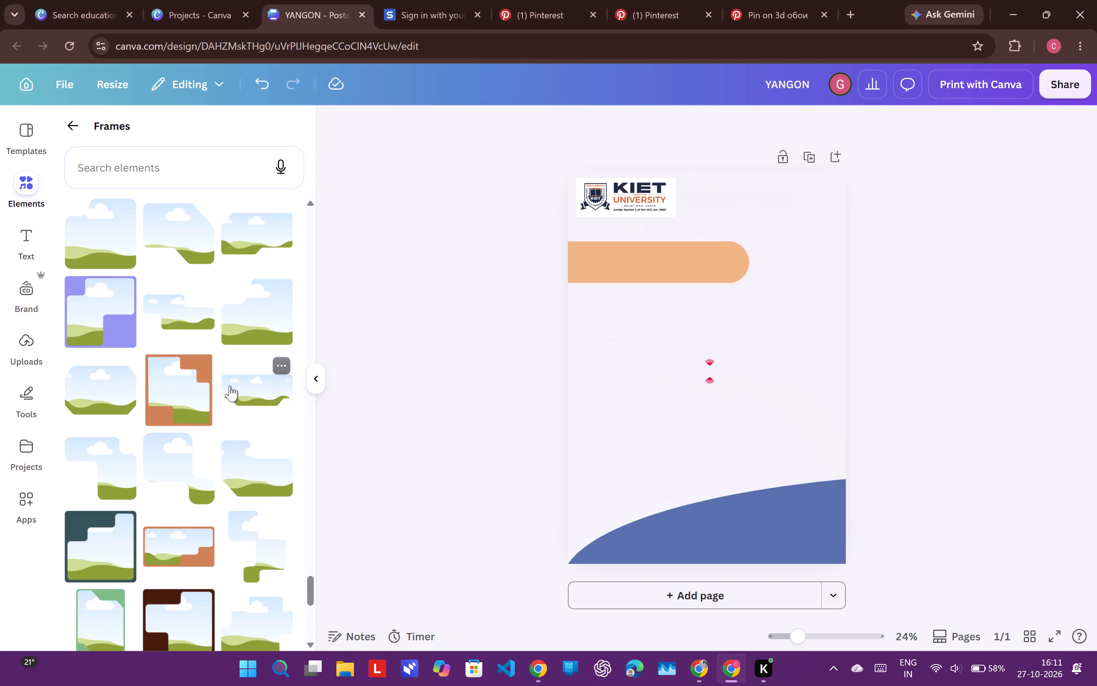
{"action": "scroll", "coordinate": [230, 385], "scroll_direction": "down", "scroll_amount": 6}
{"action": "scroll", "coordinate": [230, 385], "scroll_direction": "up", "scroll_amount": 4}
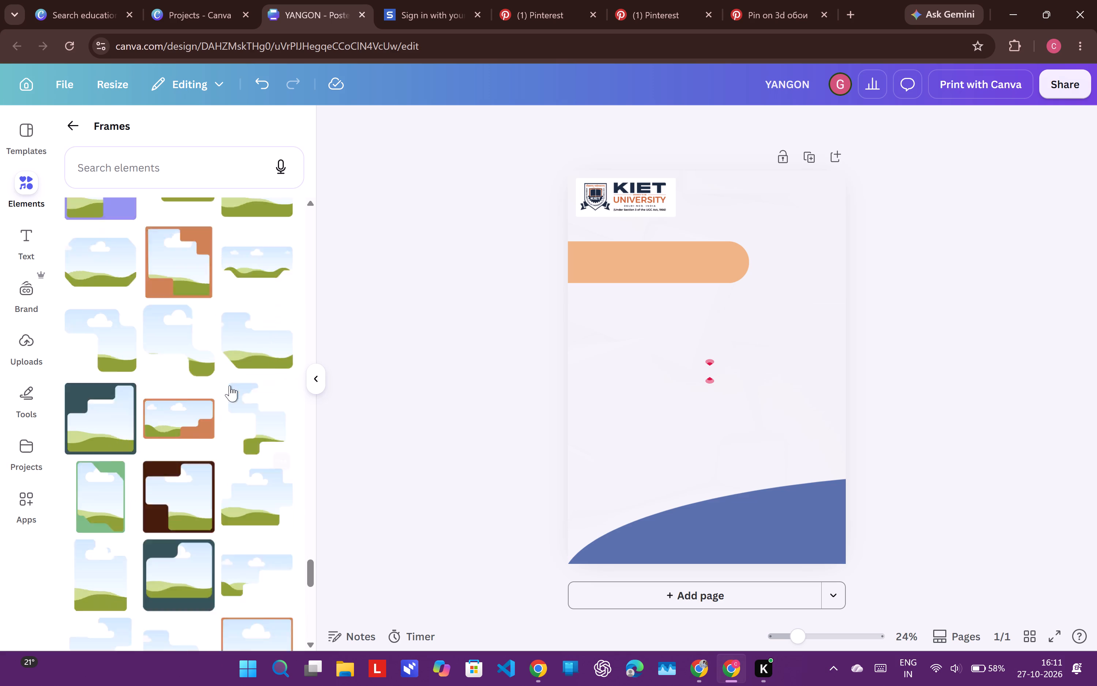
Browse the full Film and photo collection of frames for a shape that suits the poster photo.
{"action": "scroll", "coordinate": [230, 385], "scroll_direction": "up", "scroll_amount": 20}
{"action": "scroll", "coordinate": [230, 385], "scroll_direction": "up", "scroll_amount": 7}
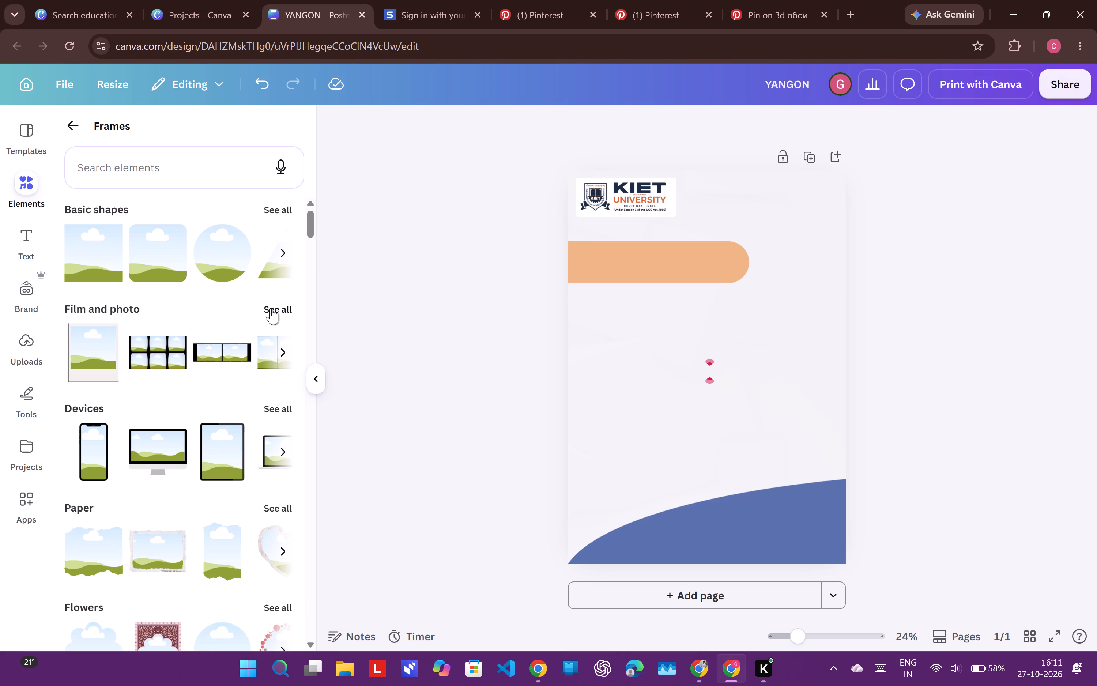
{"action": "left_click", "coordinate": [271, 308]}
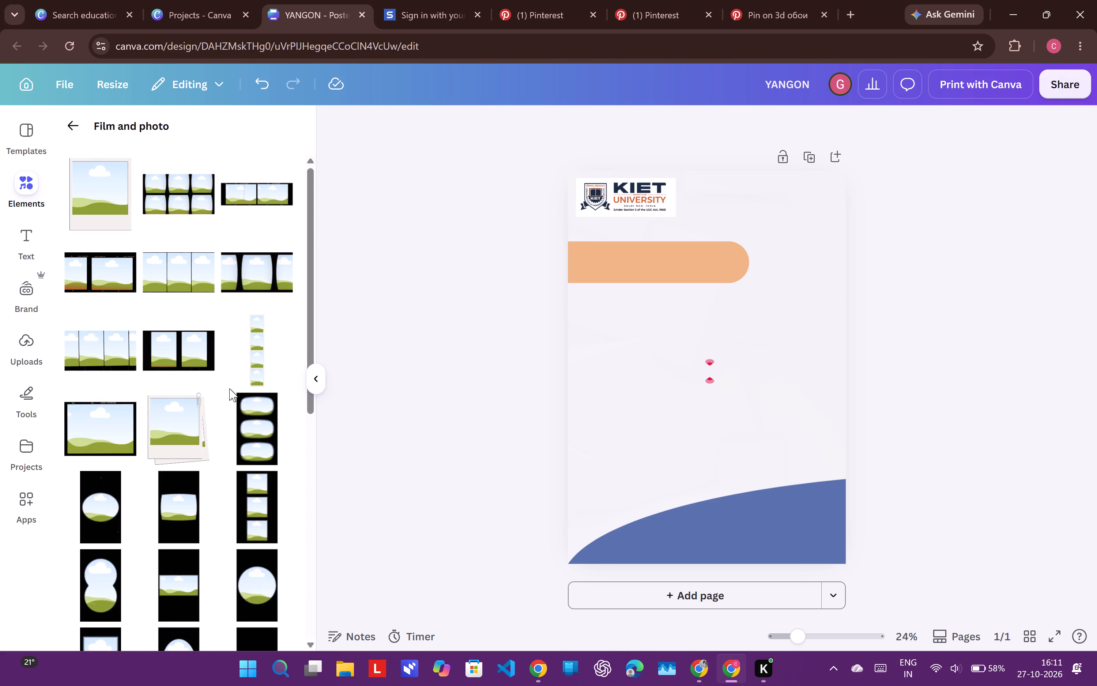
{"action": "scroll", "coordinate": [229, 388], "scroll_direction": "down", "scroll_amount": 6}
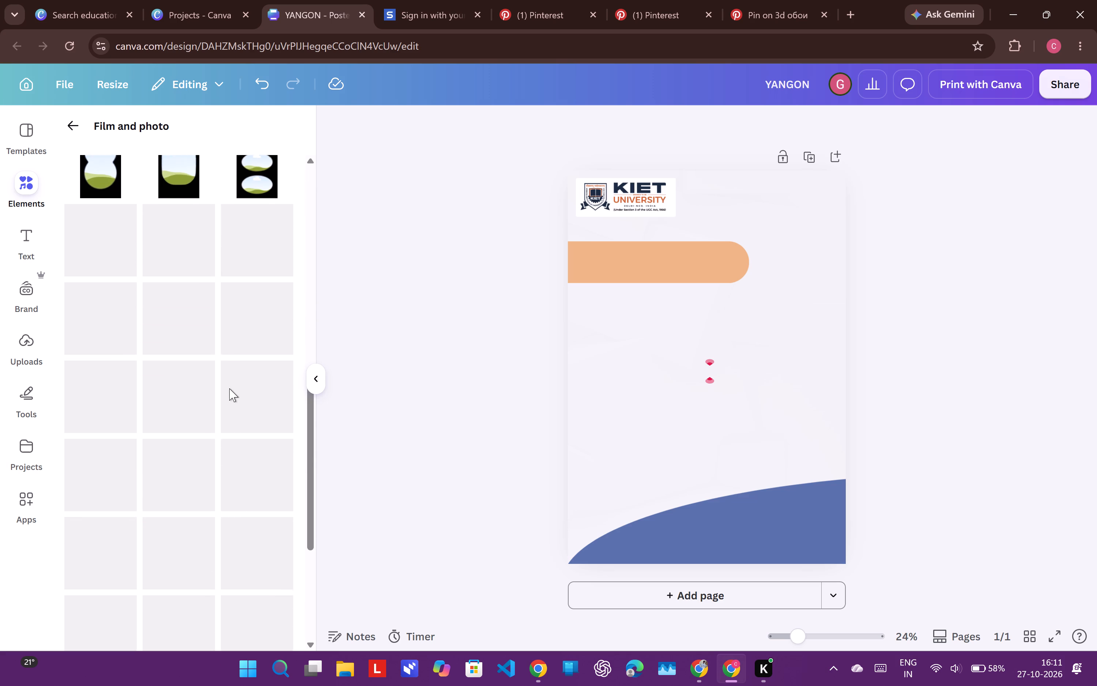
{"action": "scroll", "coordinate": [229, 388], "scroll_direction": "down", "scroll_amount": 4}
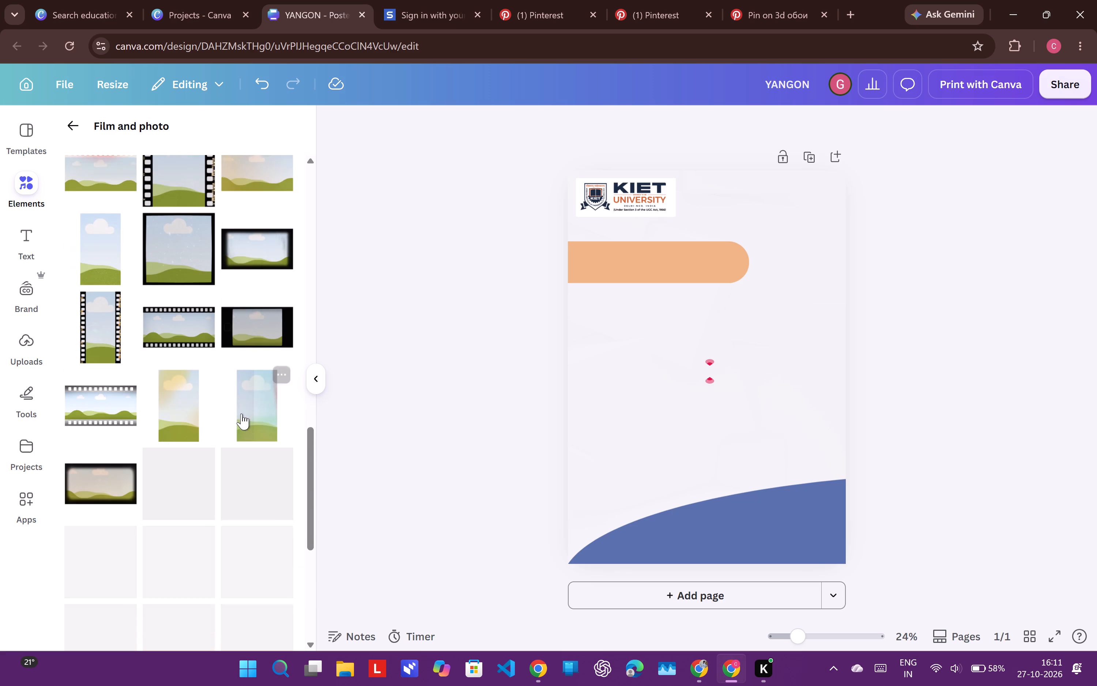
{"action": "scroll", "coordinate": [241, 414], "scroll_direction": "down", "scroll_amount": 3}
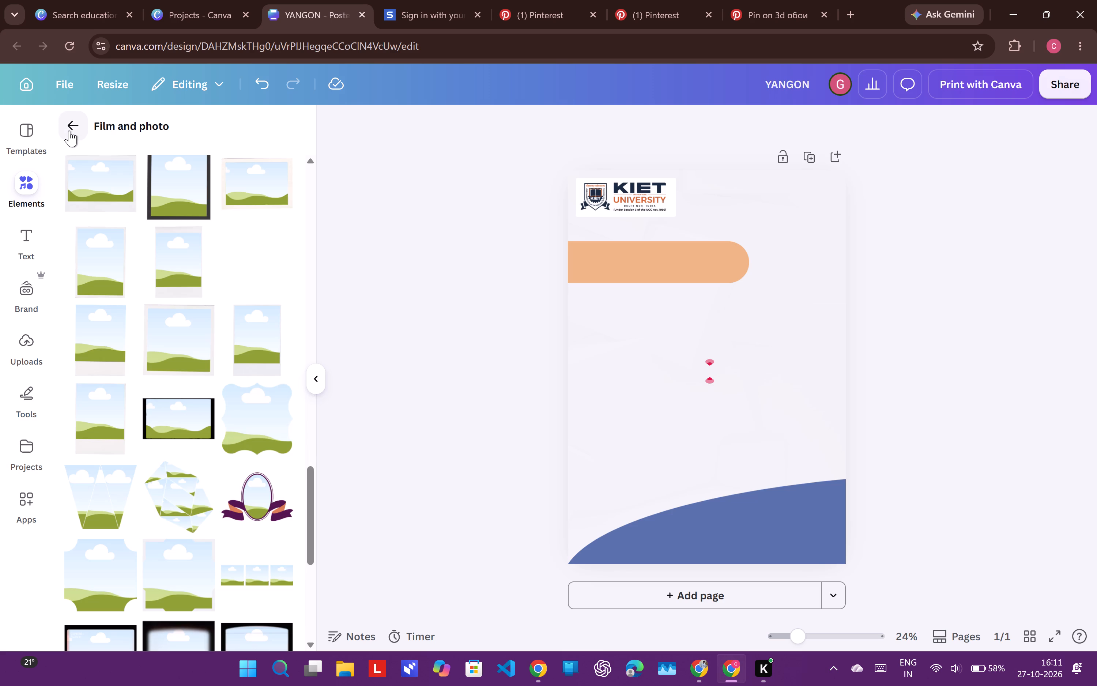
{"action": "scroll", "coordinate": [196, 451], "scroll_direction": "down", "scroll_amount": 5}
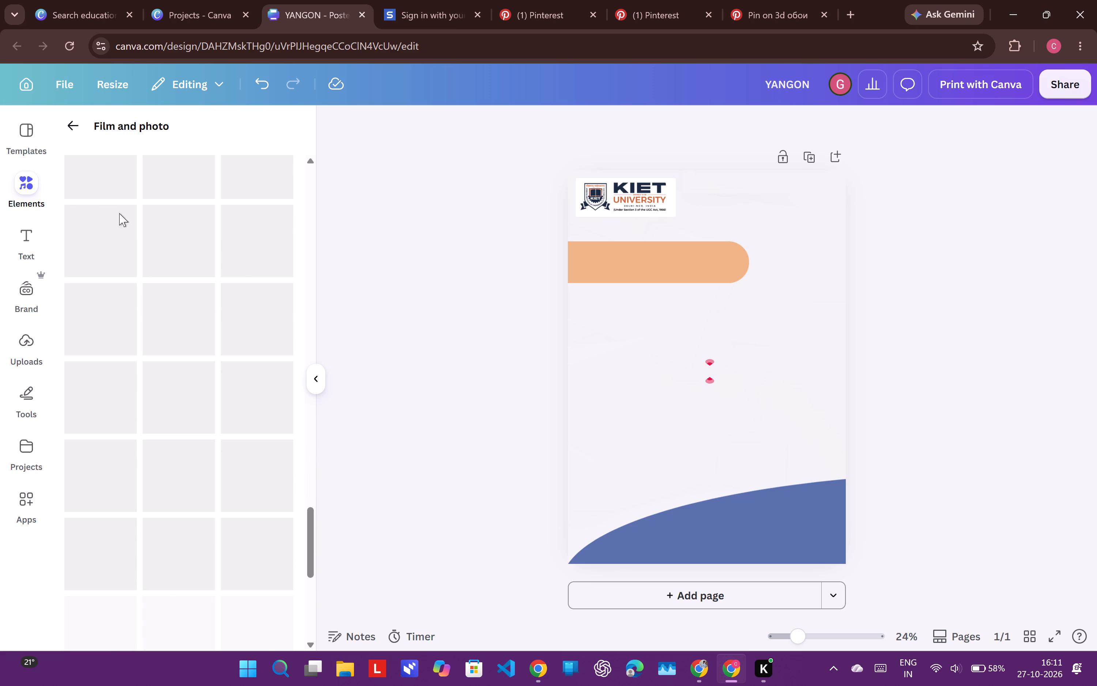
{"action": "left_click", "coordinate": [73, 127]}
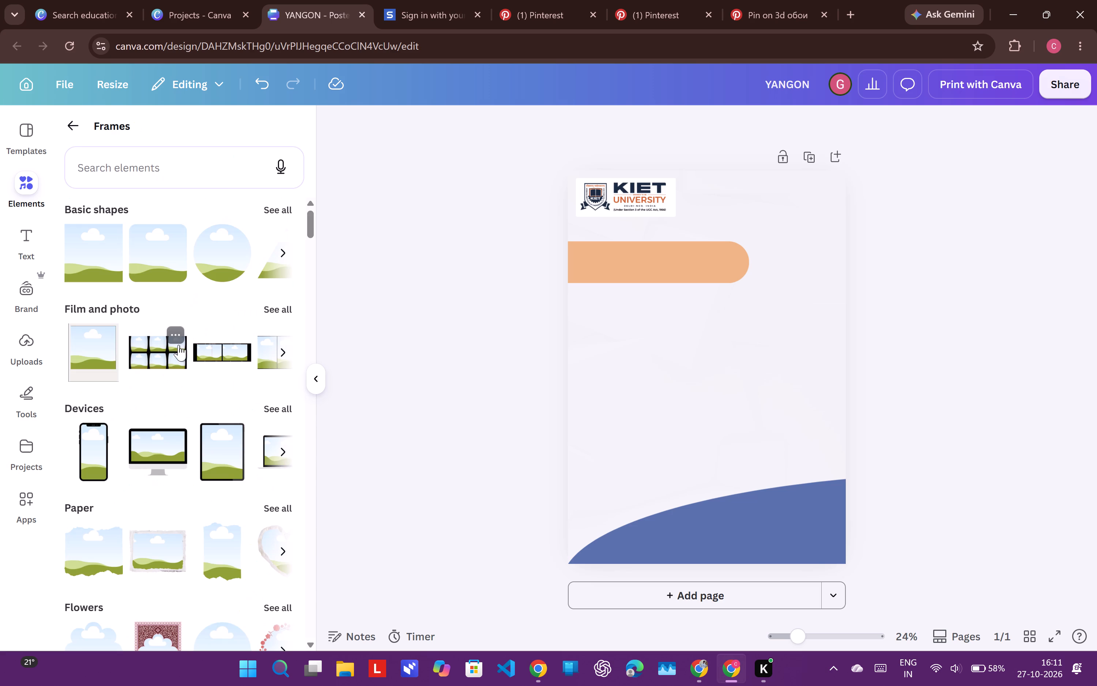
Look through the full Paper collection of frames for a suitable photo frame.
{"action": "scroll", "coordinate": [178, 345], "scroll_direction": "down", "scroll_amount": 3}
{"action": "left_click", "coordinate": [283, 357]}
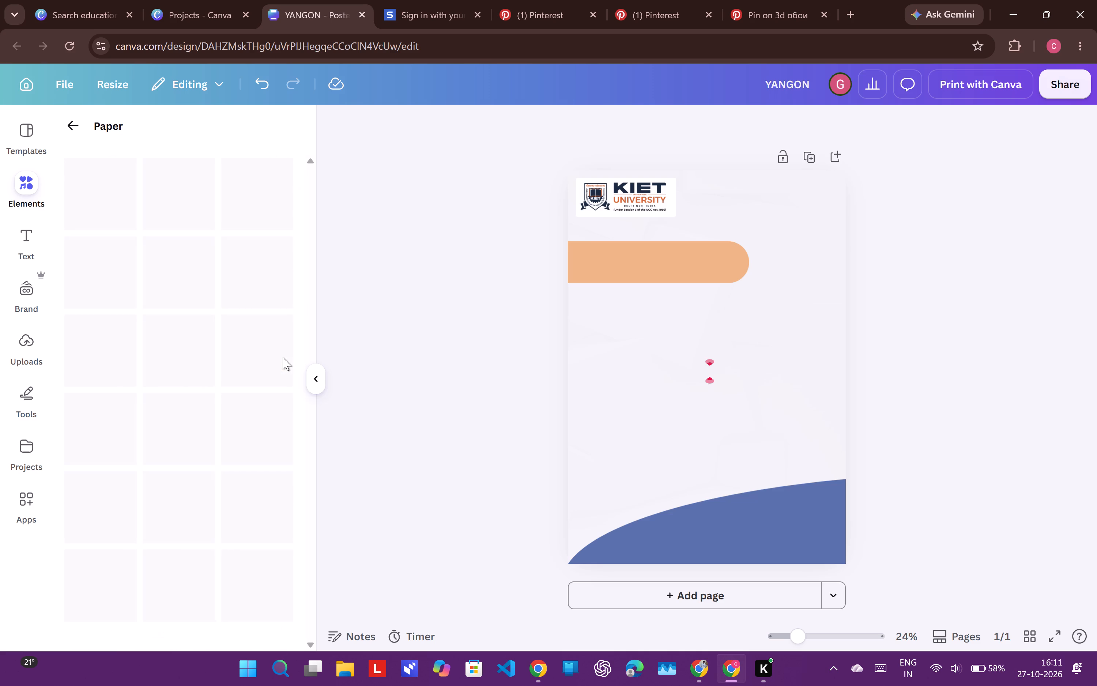
{"action": "scroll", "coordinate": [214, 466], "scroll_direction": "down", "scroll_amount": 3}
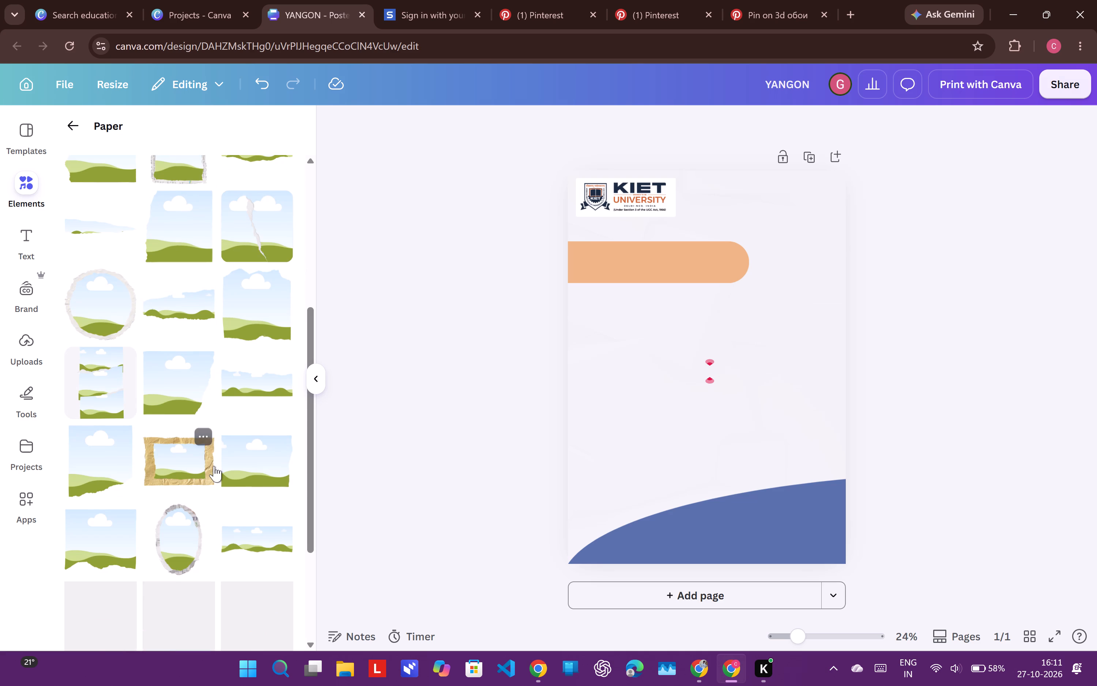
{"action": "scroll", "coordinate": [204, 506], "scroll_direction": "down", "scroll_amount": 7}
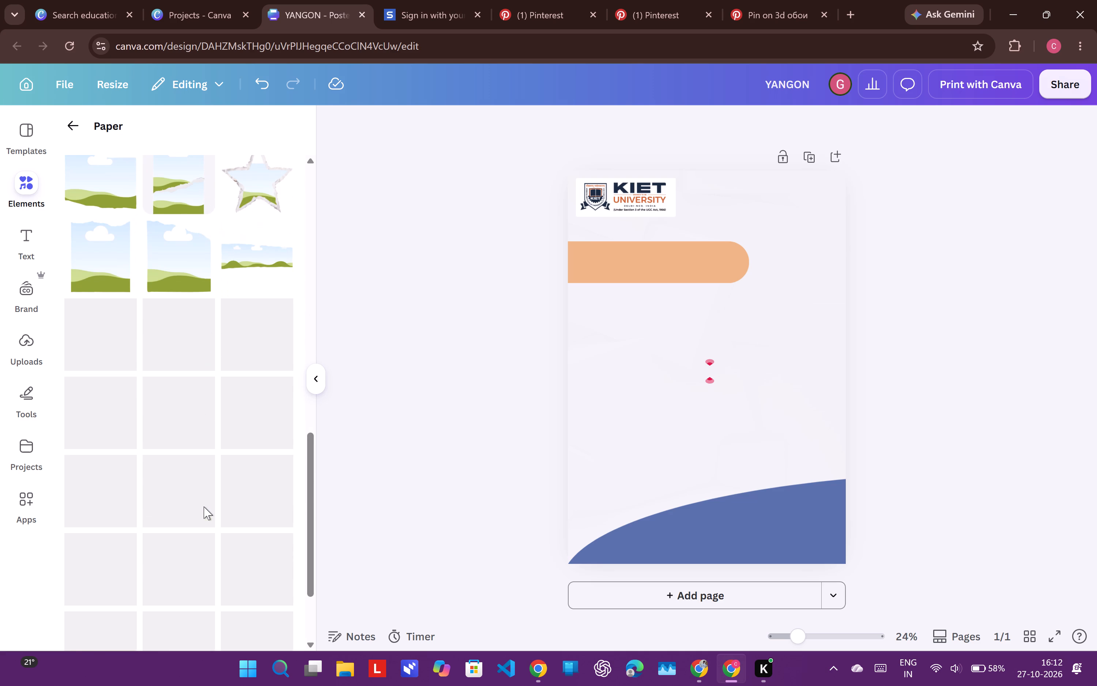
{"action": "scroll", "coordinate": [204, 506], "scroll_direction": "down", "scroll_amount": 2}
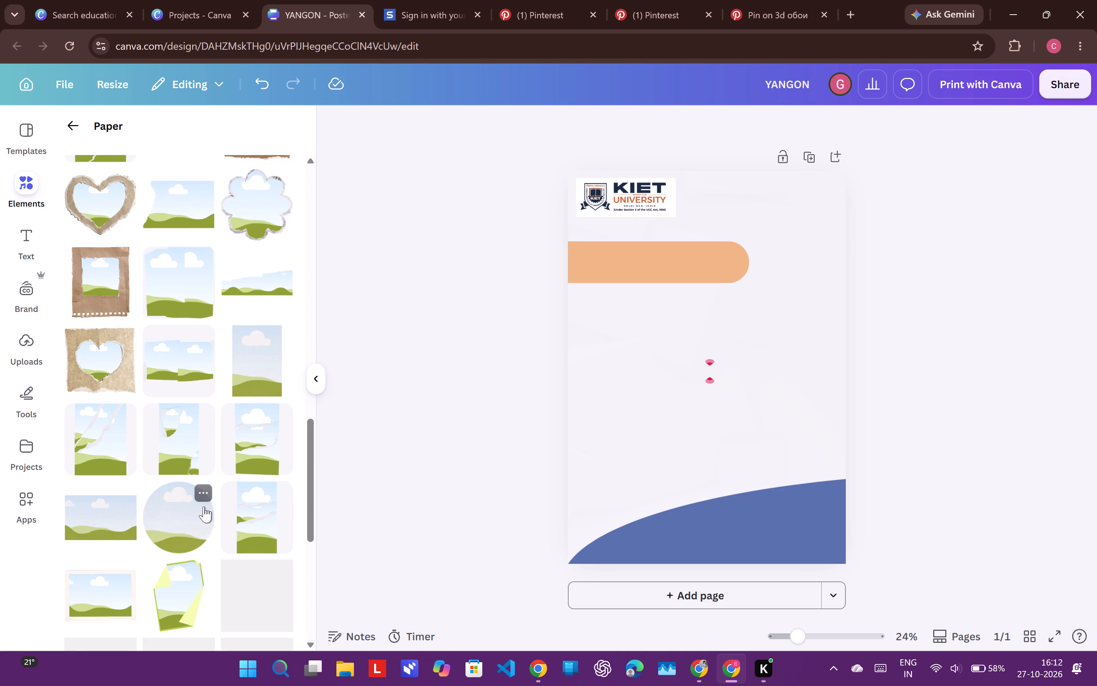
{"action": "scroll", "coordinate": [204, 506], "scroll_direction": "down", "scroll_amount": 4}
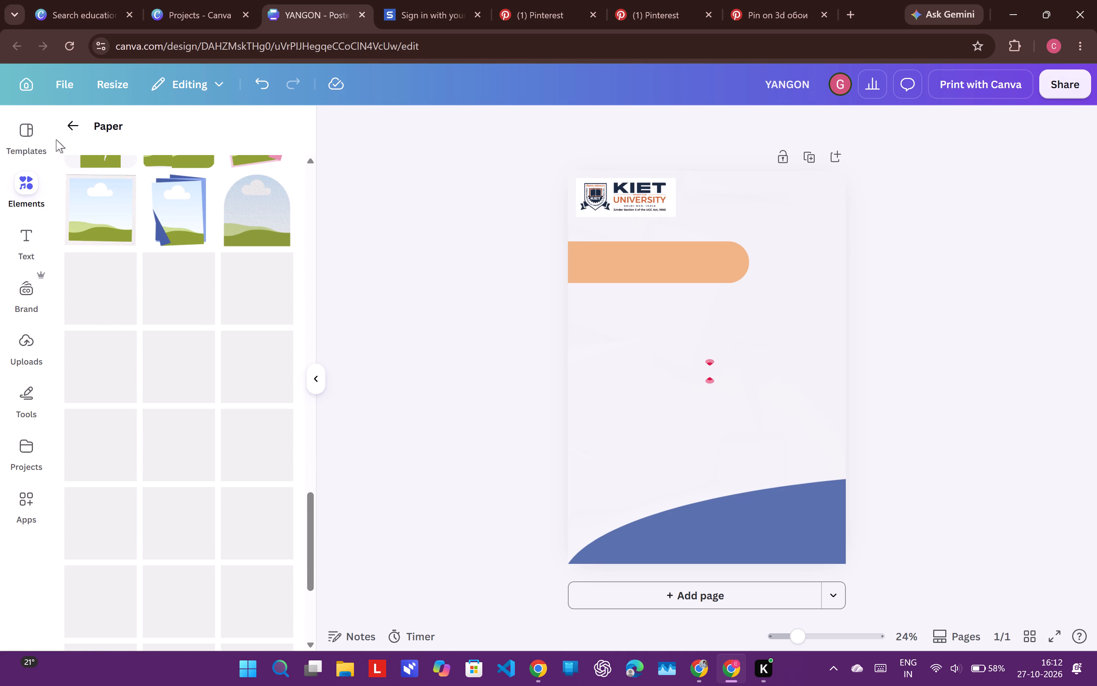
{"action": "scroll", "coordinate": [169, 460], "scroll_direction": "down", "scroll_amount": 4}
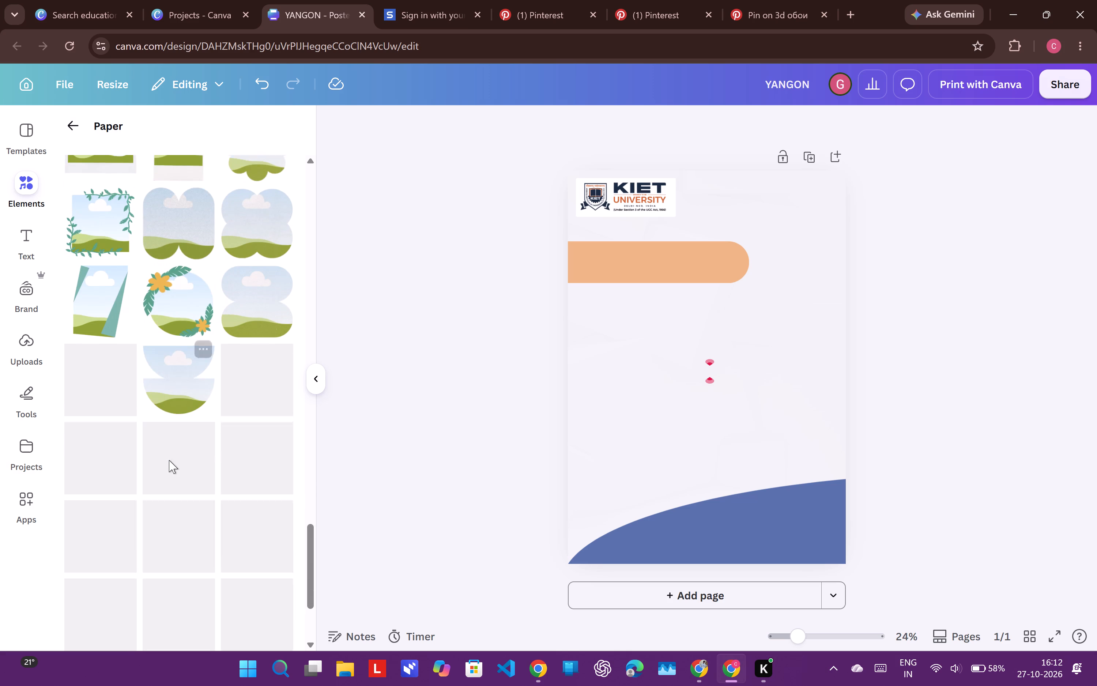
{"action": "scroll", "coordinate": [169, 460], "scroll_direction": "down", "scroll_amount": 1}
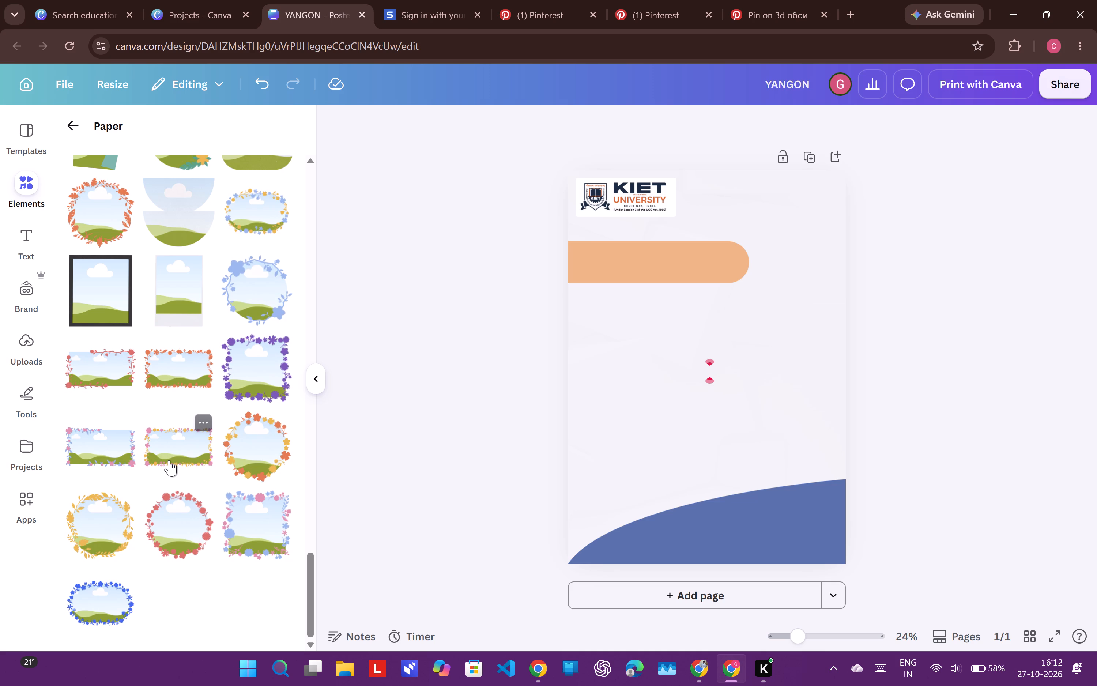
{"action": "scroll", "coordinate": [169, 460], "scroll_direction": "down", "scroll_amount": 1}
{"action": "scroll", "coordinate": [169, 460], "scroll_direction": "up", "scroll_amount": 13}
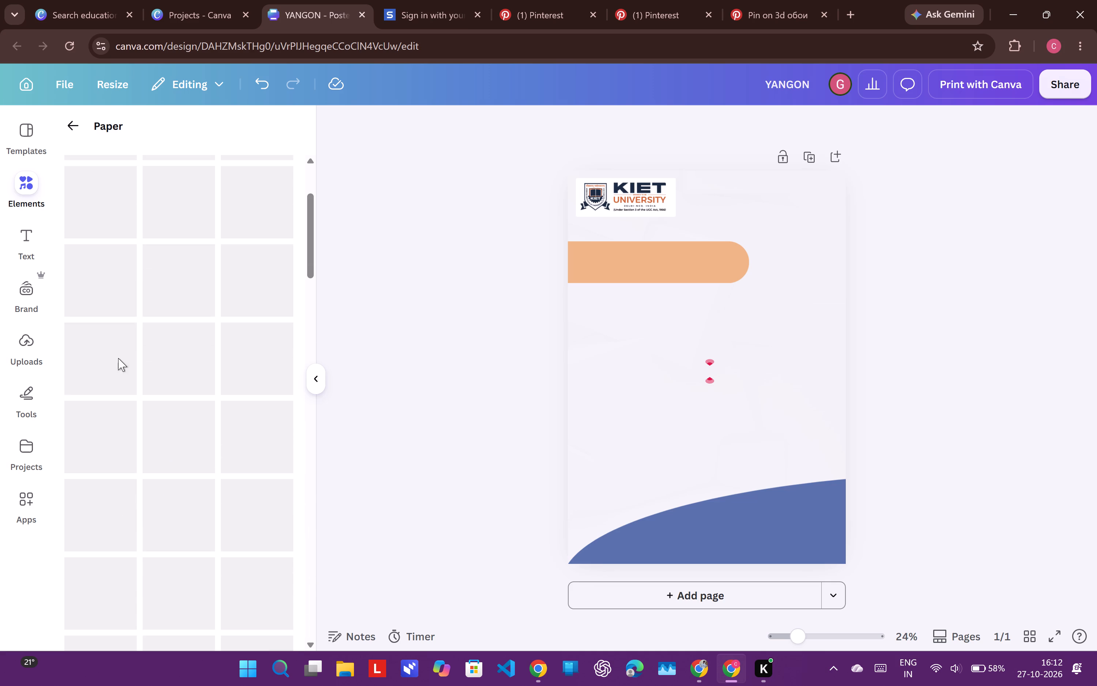
{"action": "left_click", "coordinate": [73, 121]}
Examine the full Blob collection of frames for a decorative shape to hold the photo.
{"action": "scroll", "coordinate": [206, 400], "scroll_direction": "down", "scroll_amount": 2}
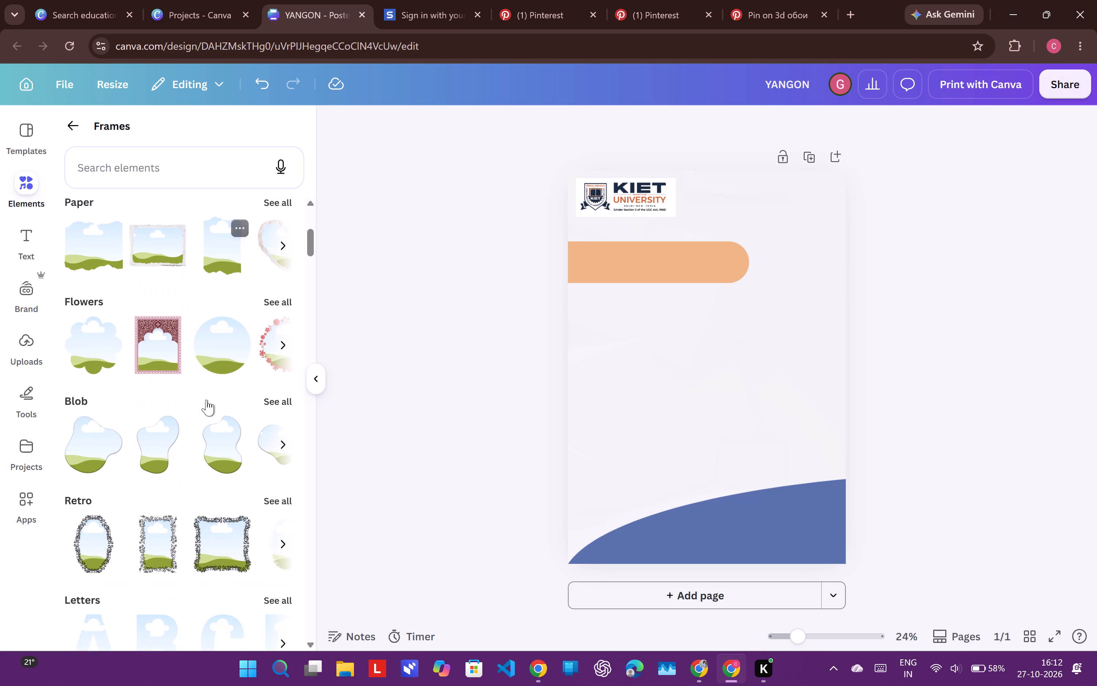
{"action": "left_click", "coordinate": [278, 402]}
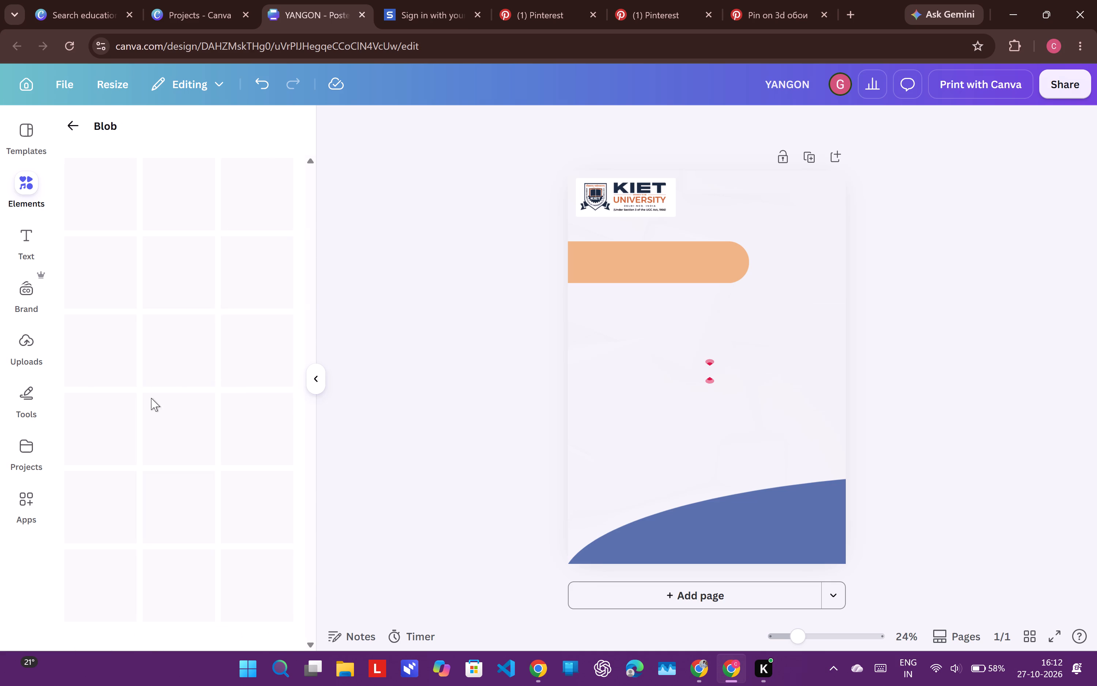
{"action": "scroll", "coordinate": [151, 414], "scroll_direction": "down", "scroll_amount": 6}
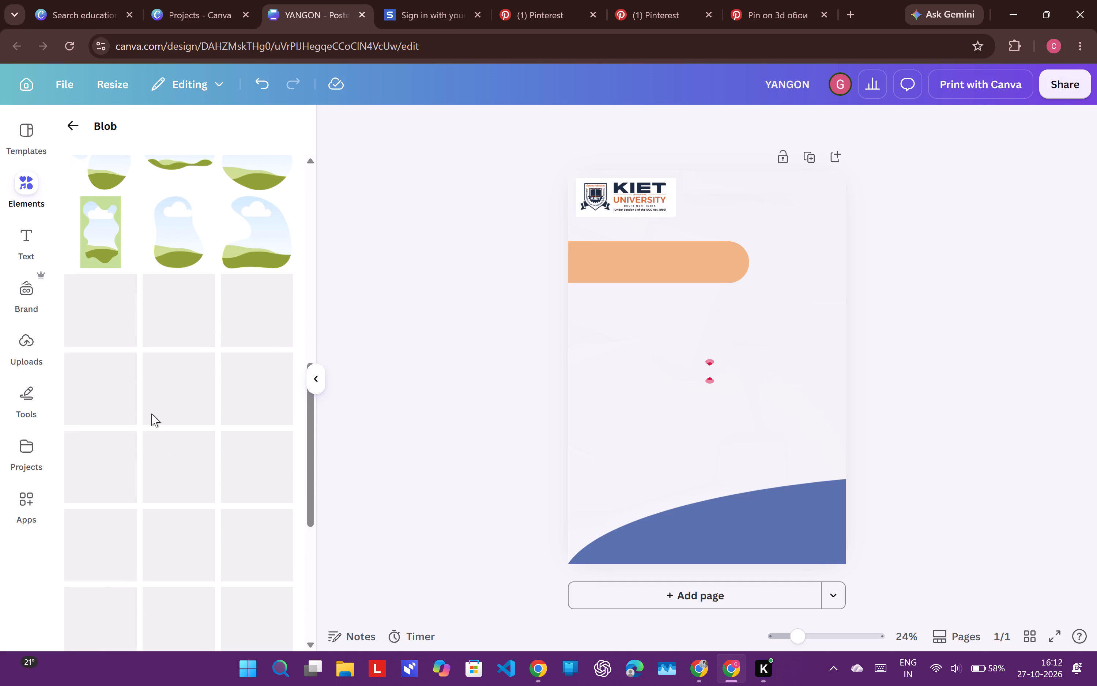
{"action": "scroll", "coordinate": [151, 414], "scroll_direction": "down", "scroll_amount": 9}
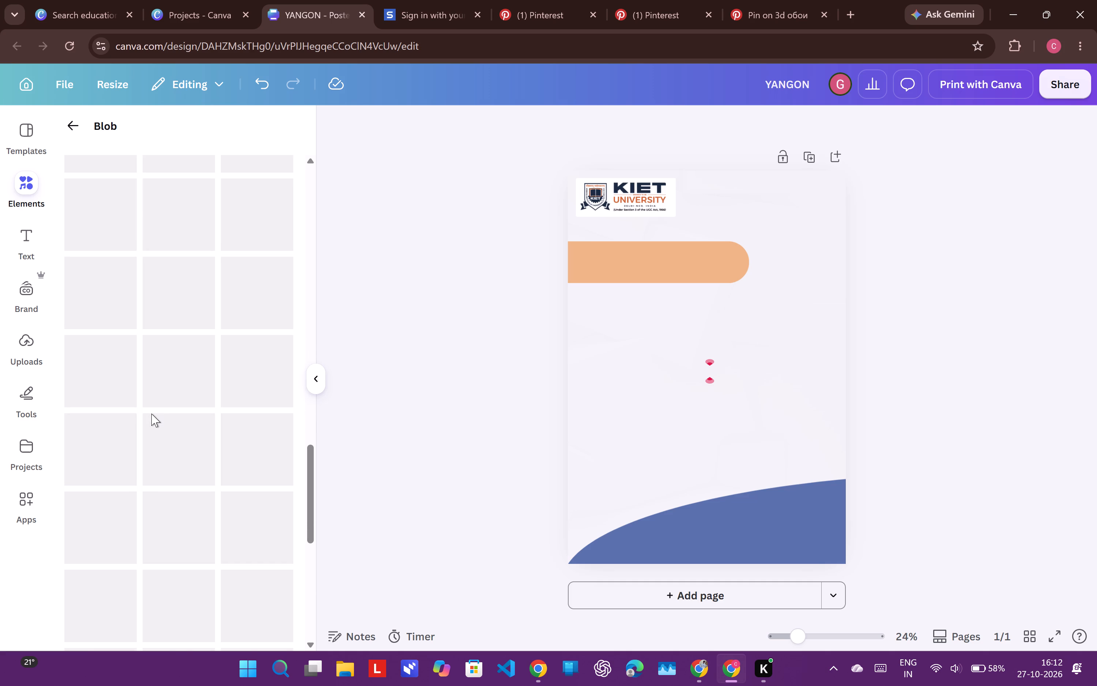
{"action": "scroll", "coordinate": [187, 396], "scroll_direction": "down", "scroll_amount": 5}
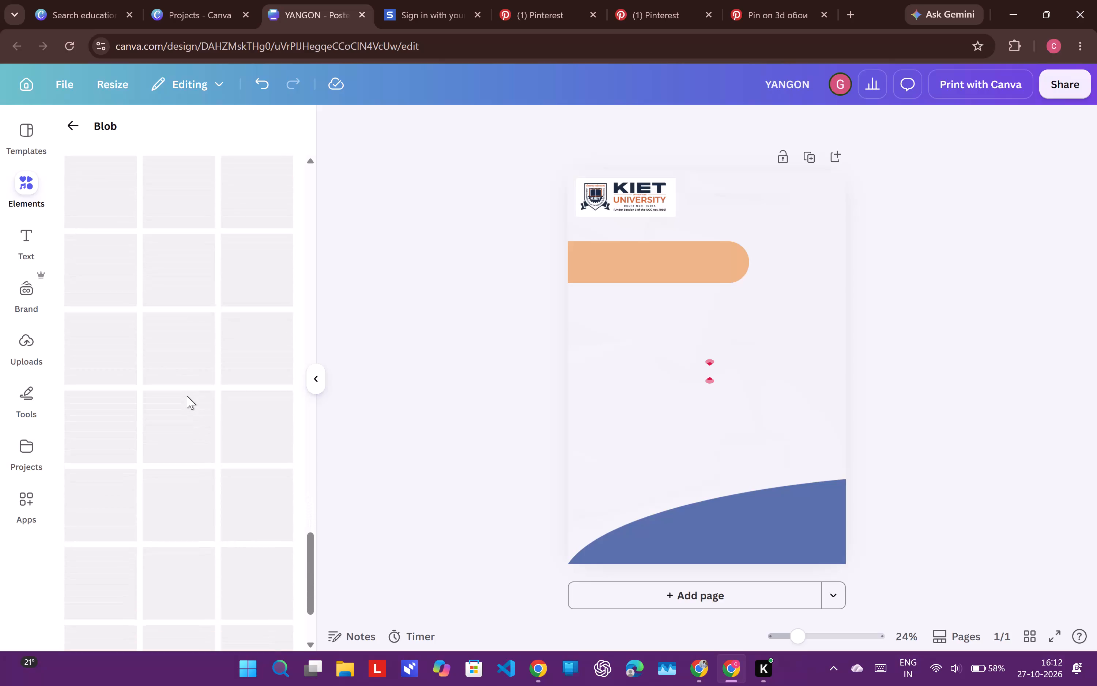
{"action": "scroll", "coordinate": [187, 396], "scroll_direction": "down", "scroll_amount": 3}
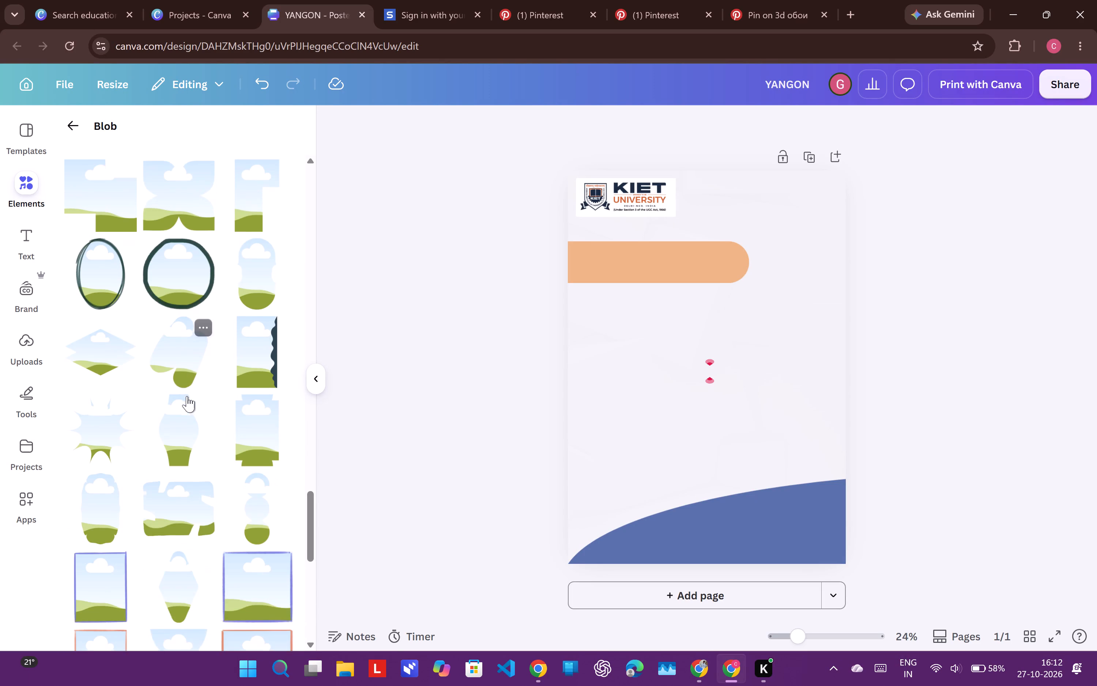
{"action": "scroll", "coordinate": [187, 396], "scroll_direction": "down", "scroll_amount": 4}
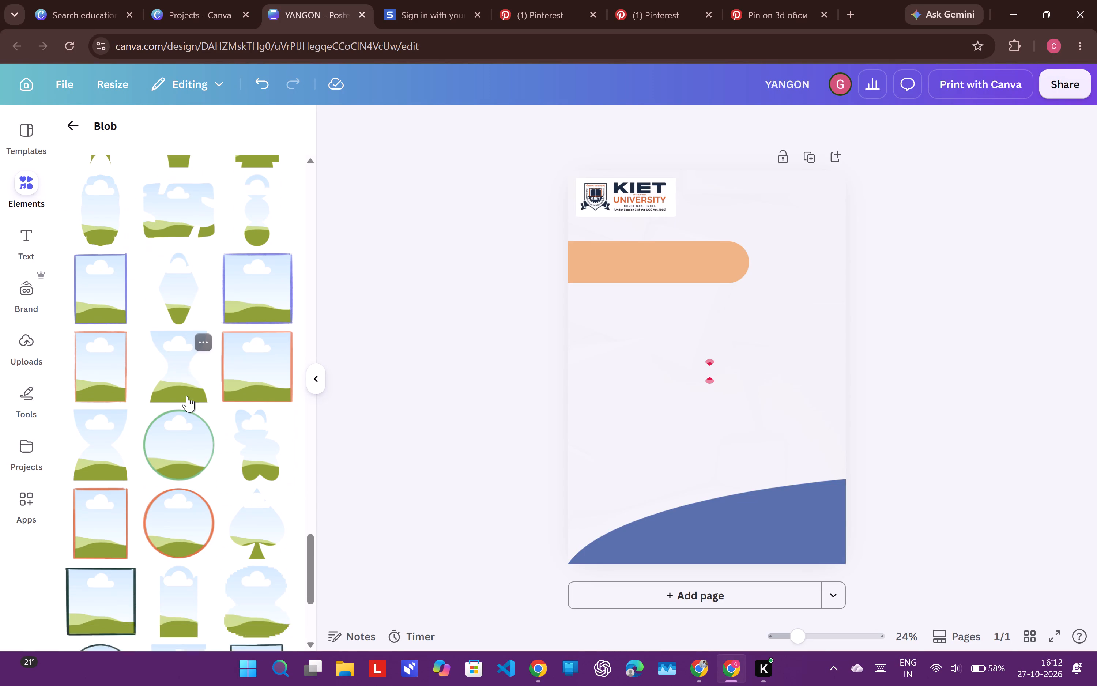
{"action": "scroll", "coordinate": [187, 396], "scroll_direction": "down", "scroll_amount": 5}
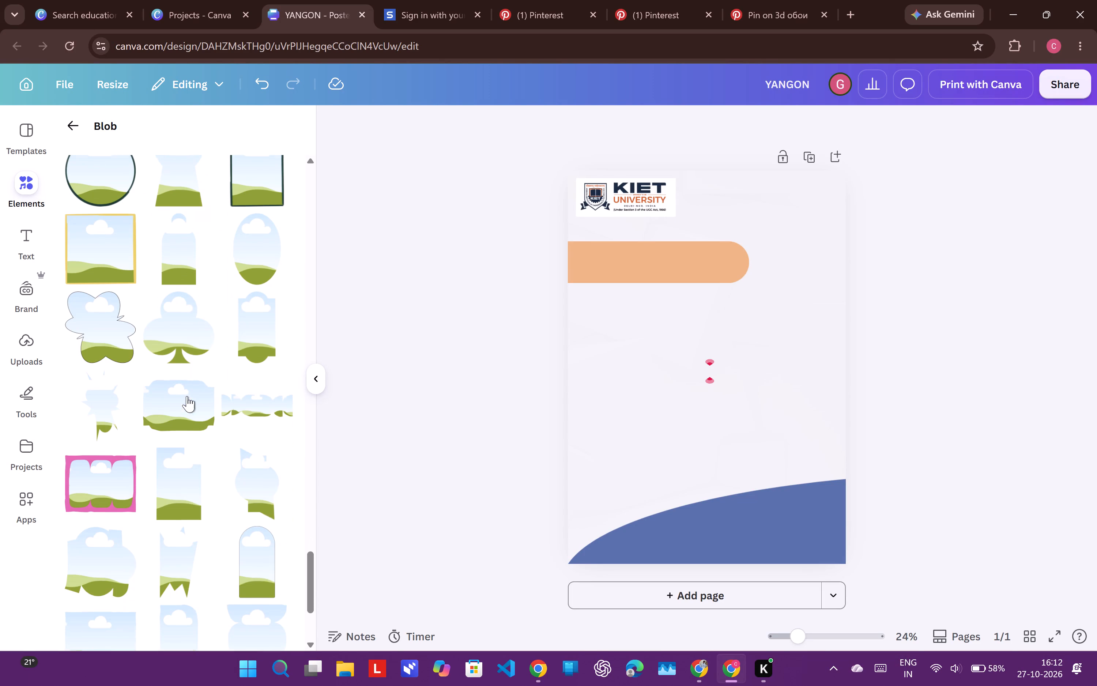
{"action": "scroll", "coordinate": [187, 396], "scroll_direction": "down", "scroll_amount": 3}
{"action": "scroll", "coordinate": [225, 444], "scroll_direction": "down", "scroll_amount": 1}
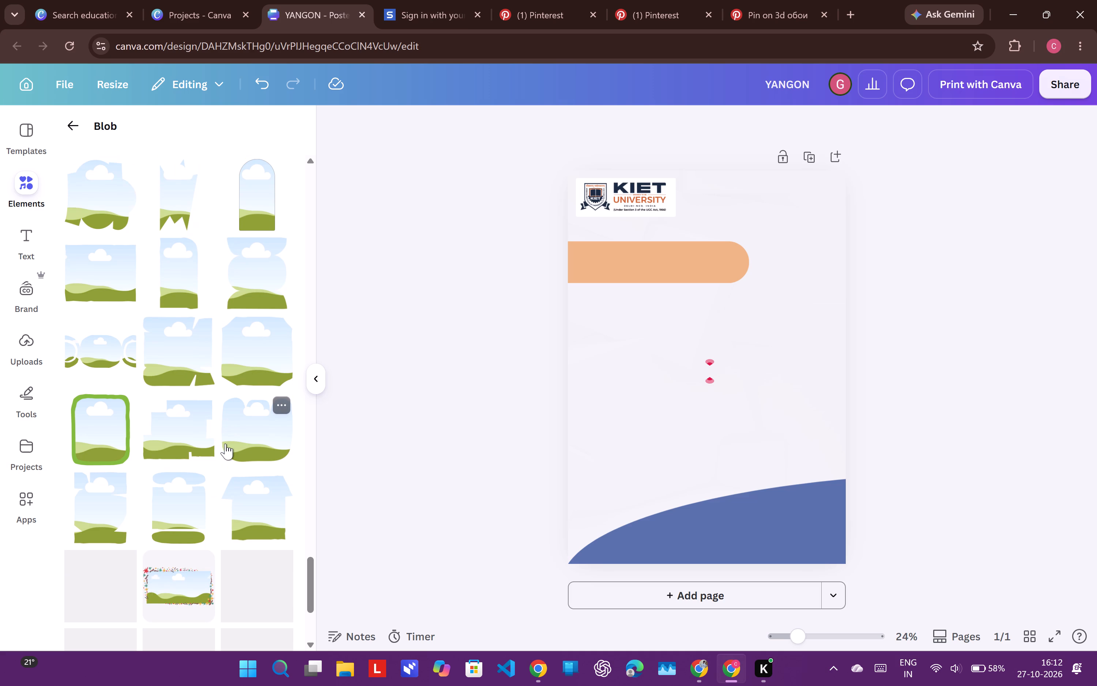
{"action": "scroll", "coordinate": [225, 444], "scroll_direction": "down", "scroll_amount": 5}
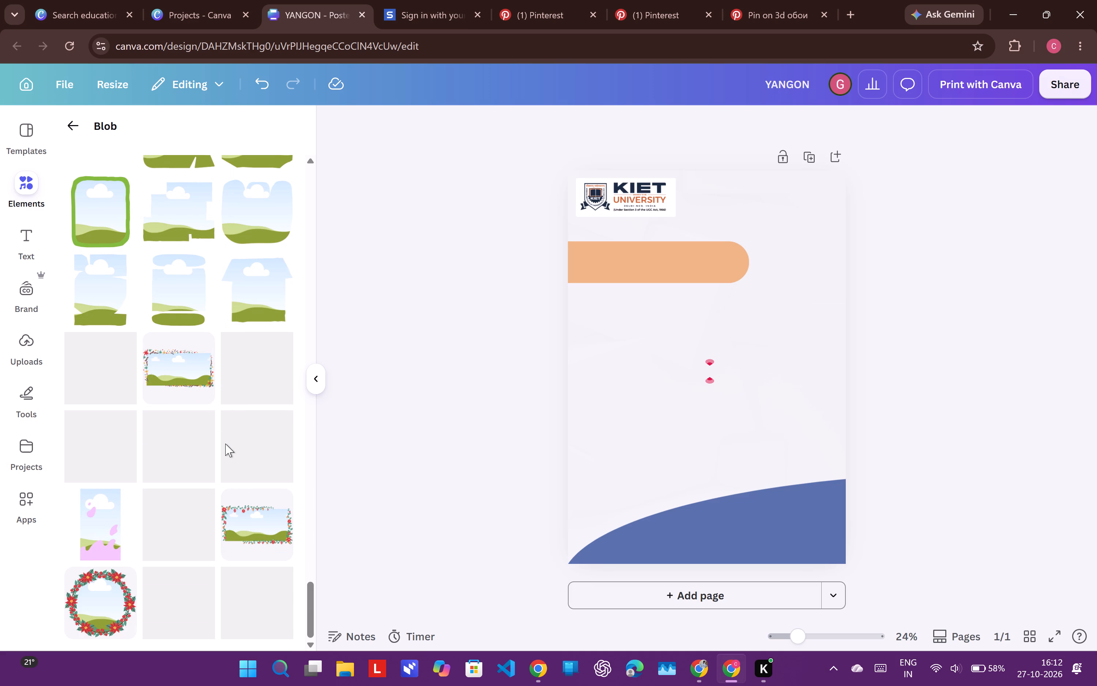
{"action": "scroll", "coordinate": [174, 470], "scroll_direction": "down", "scroll_amount": 1}
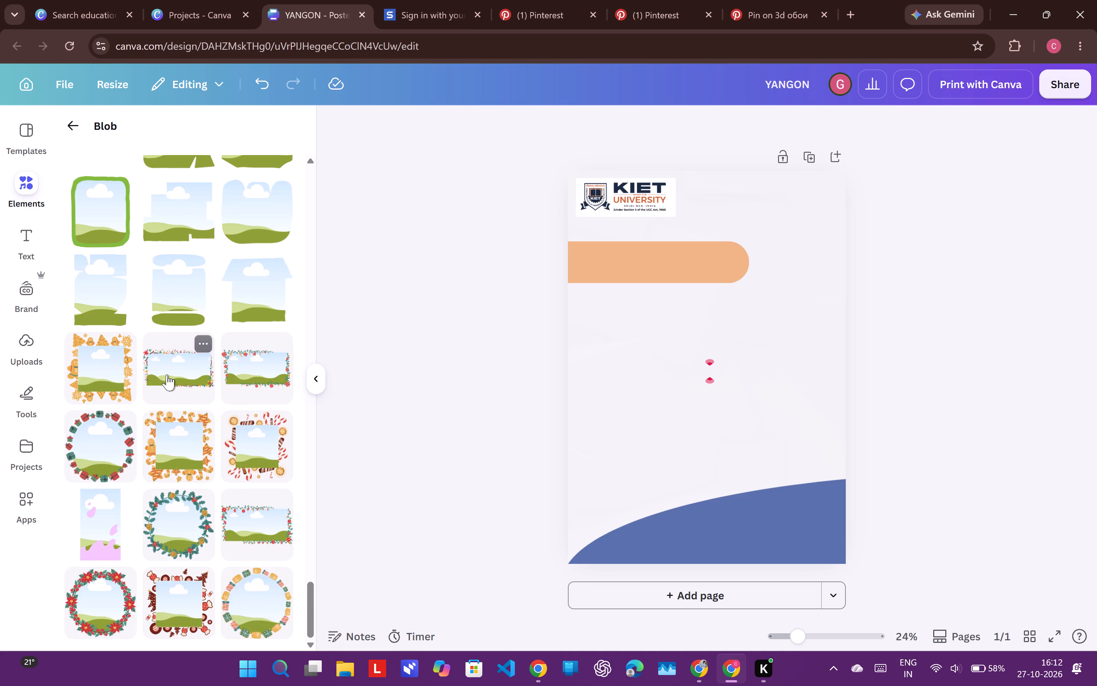
{"action": "scroll", "coordinate": [167, 374], "scroll_direction": "down", "scroll_amount": 3}
{"action": "scroll", "coordinate": [167, 374], "scroll_direction": "up", "scroll_amount": 11}
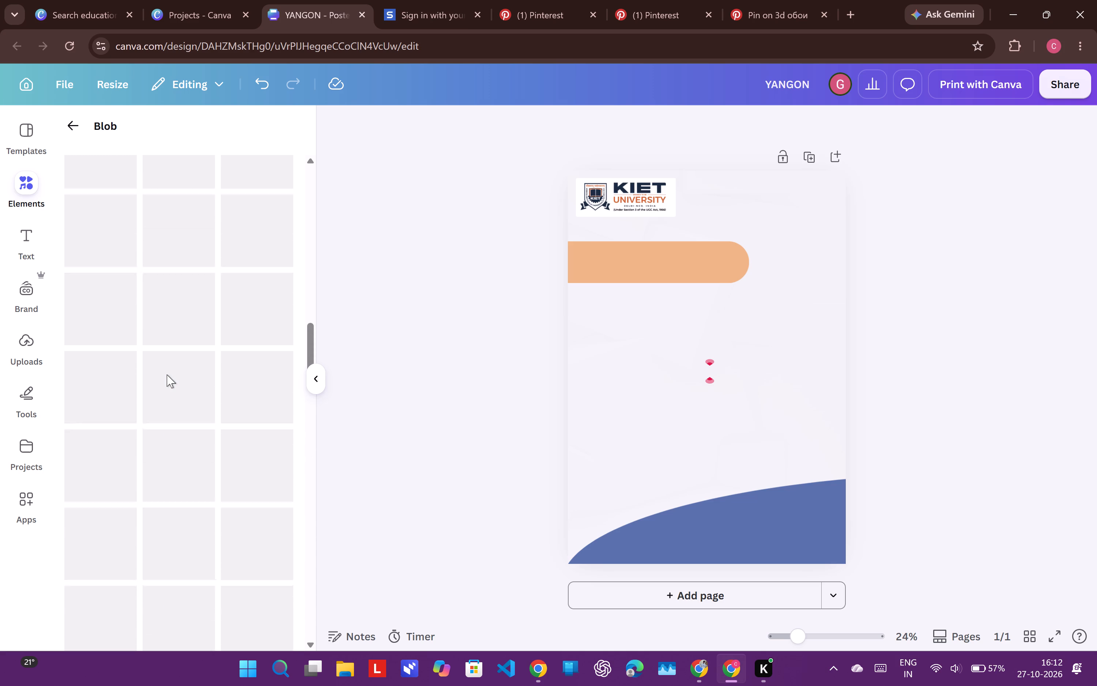
{"action": "scroll", "coordinate": [167, 374], "scroll_direction": "up", "scroll_amount": 6}
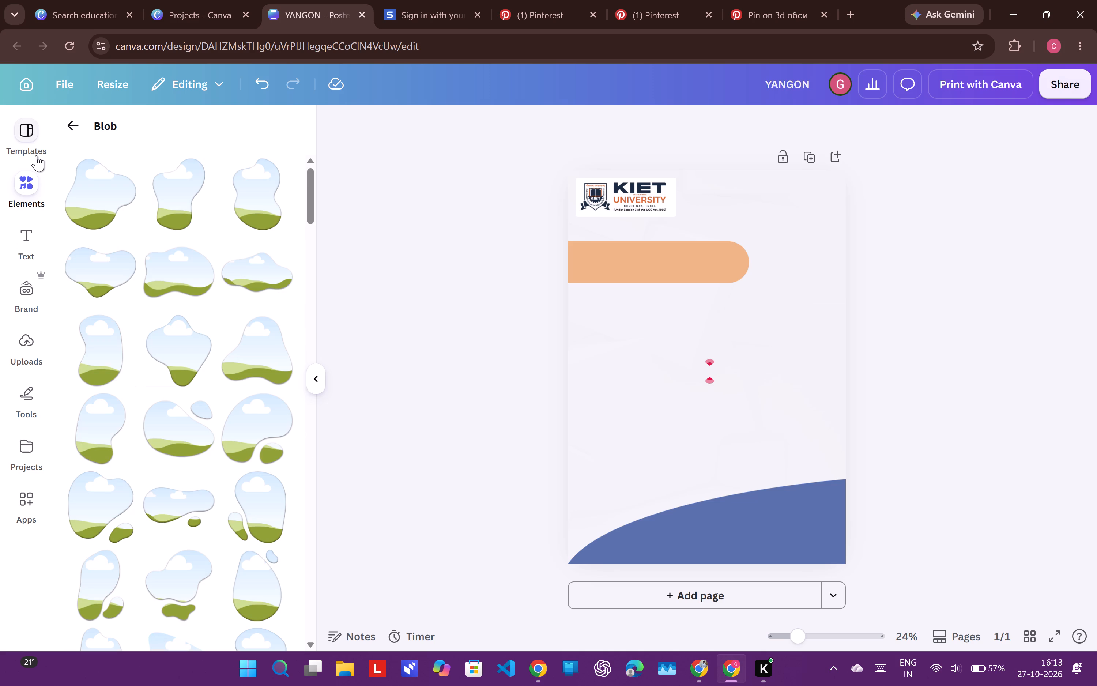
Browse the suggested poster templates for a layout or frame idea.
{"action": "left_click", "coordinate": [36, 155]}
{"action": "scroll", "coordinate": [246, 416], "scroll_direction": "down", "scroll_amount": 1}
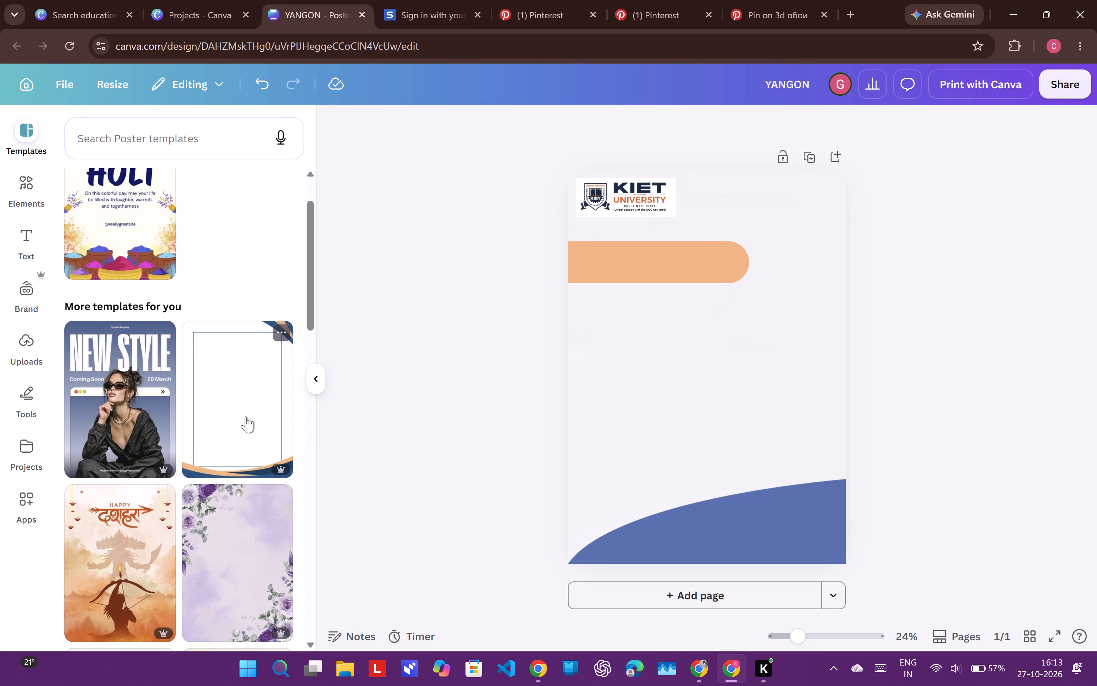
{"action": "scroll", "coordinate": [246, 416], "scroll_direction": "down", "scroll_amount": 2}
{"action": "scroll", "coordinate": [132, 332], "scroll_direction": "down", "scroll_amount": 2}
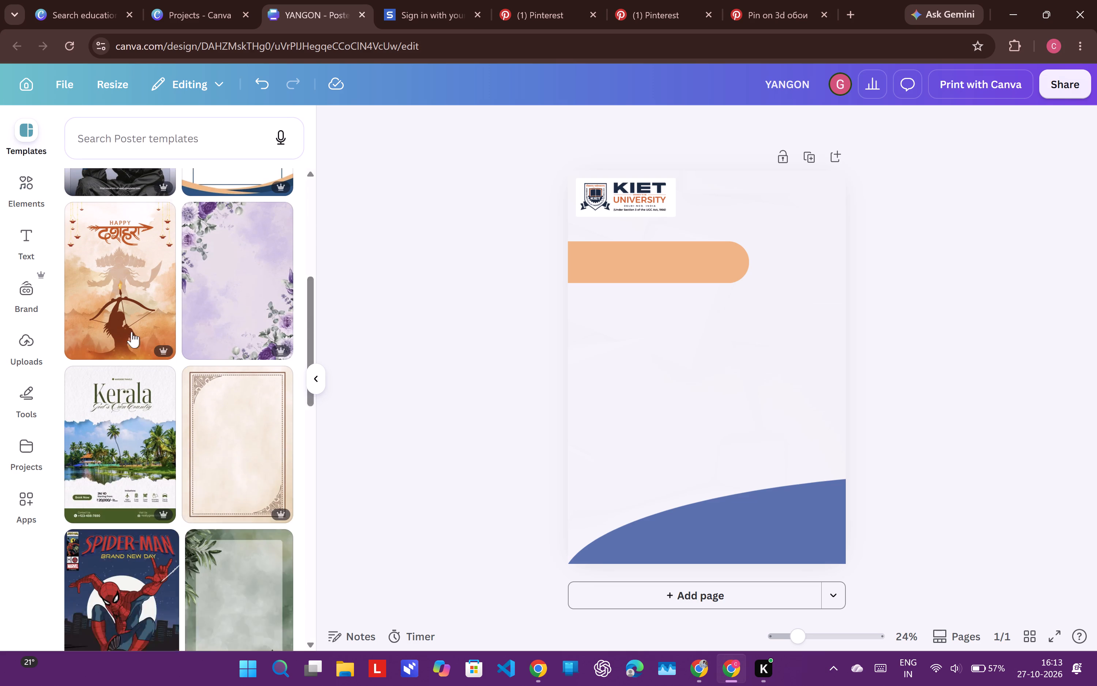
{"action": "scroll", "coordinate": [132, 332], "scroll_direction": "down", "scroll_amount": 9}
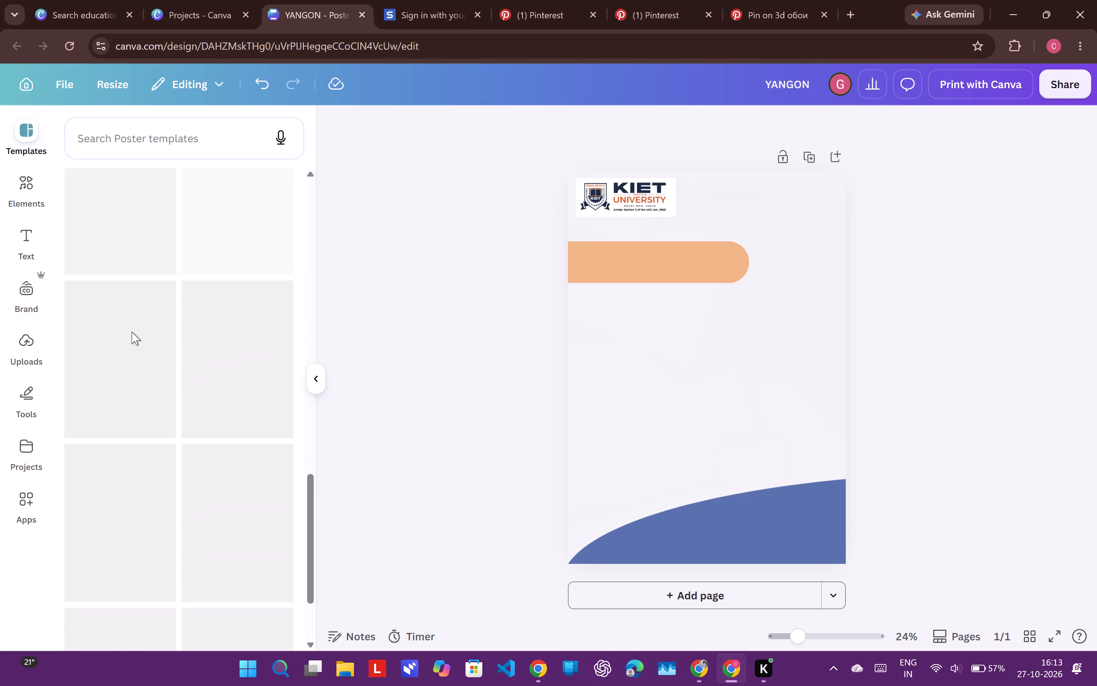
Search the poster templates for "FRAMES FOR PHOTOS" and open the complete set of suggested frames.
{"action": "left_click", "coordinate": [191, 140]}
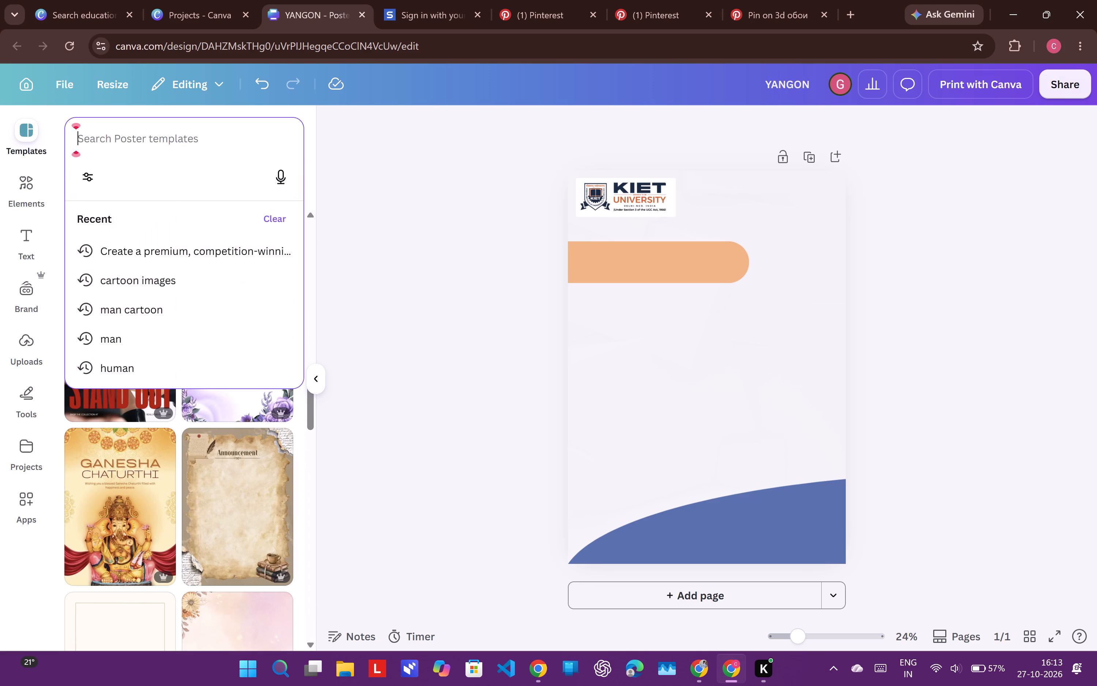
{"action": "type", "text": "FRAMES FOR PH"}
{"action": "type", "text": "OTOS"}
{"action": "key", "text": "Return"}
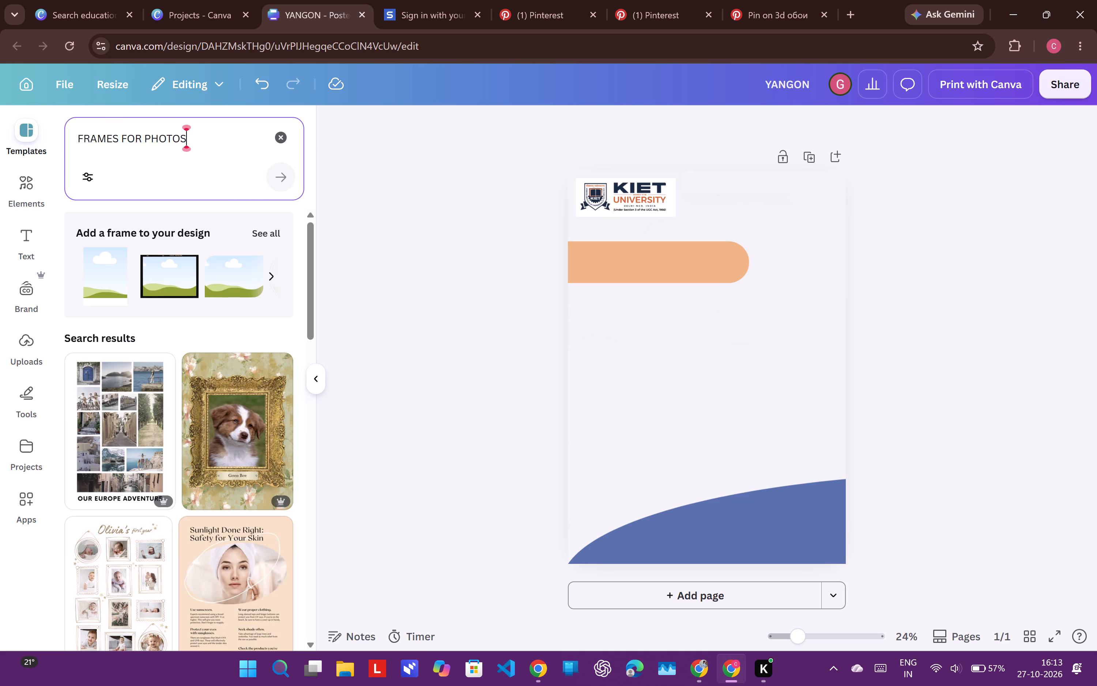
{"action": "left_click", "coordinate": [276, 229]}
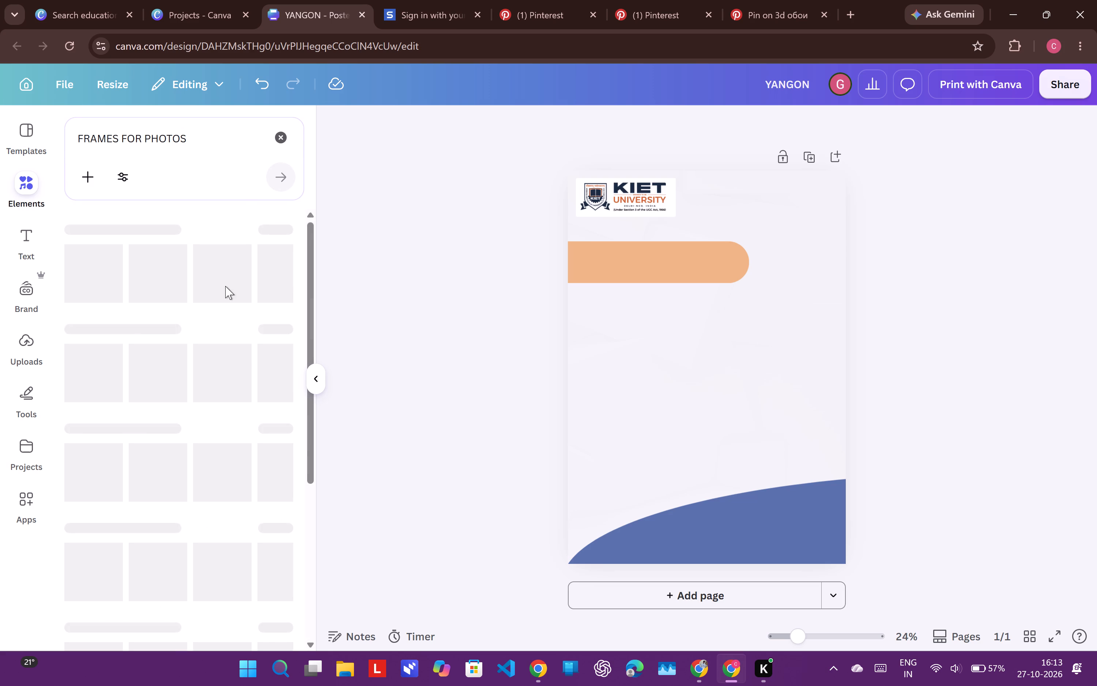
Examine the complete frame results for "FRAMES FOR PHOTOS" for a frame that suits the poster's photo.
{"action": "scroll", "coordinate": [219, 282], "scroll_direction": "down", "scroll_amount": 1}
{"action": "scroll", "coordinate": [219, 282], "scroll_direction": "up", "scroll_amount": 1}
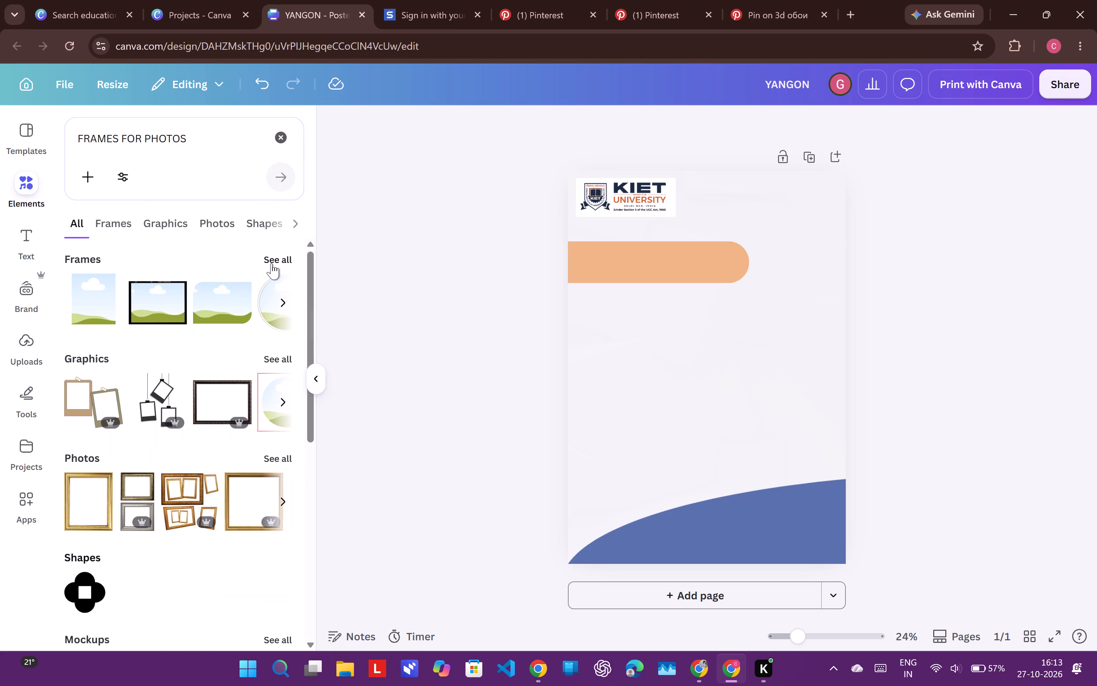
{"action": "left_click", "coordinate": [271, 263]}
{"action": "scroll", "coordinate": [271, 263], "scroll_direction": "down", "scroll_amount": 2}
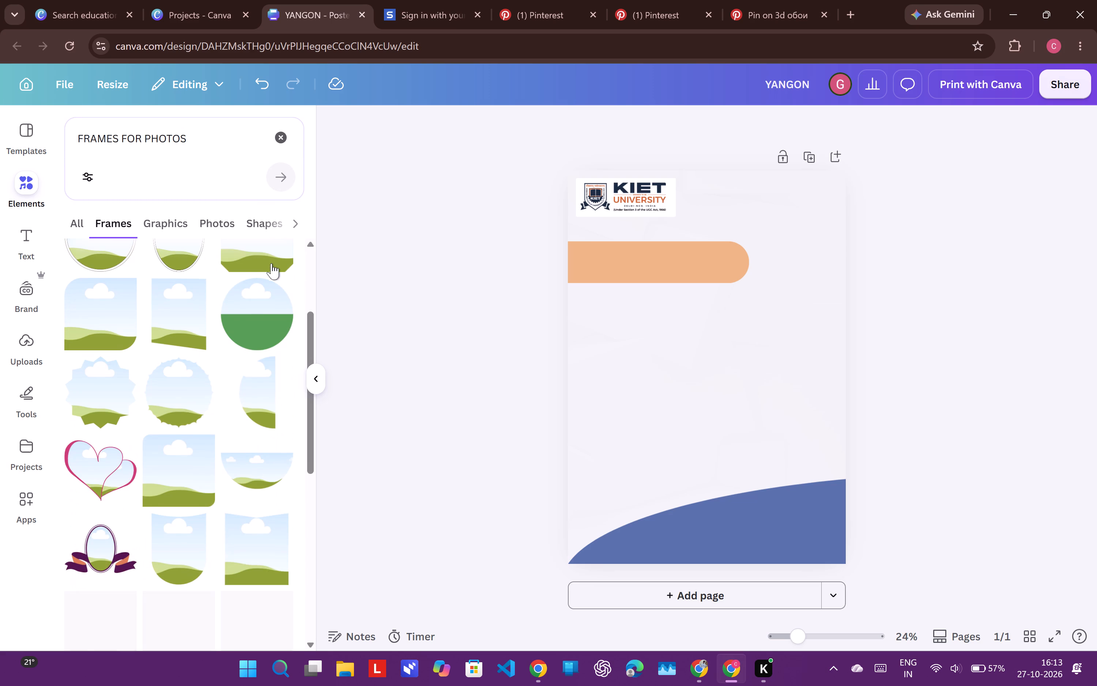
{"action": "scroll", "coordinate": [234, 406], "scroll_direction": "down", "scroll_amount": 1}
{"action": "scroll", "coordinate": [202, 464], "scroll_direction": "down", "scroll_amount": 2}
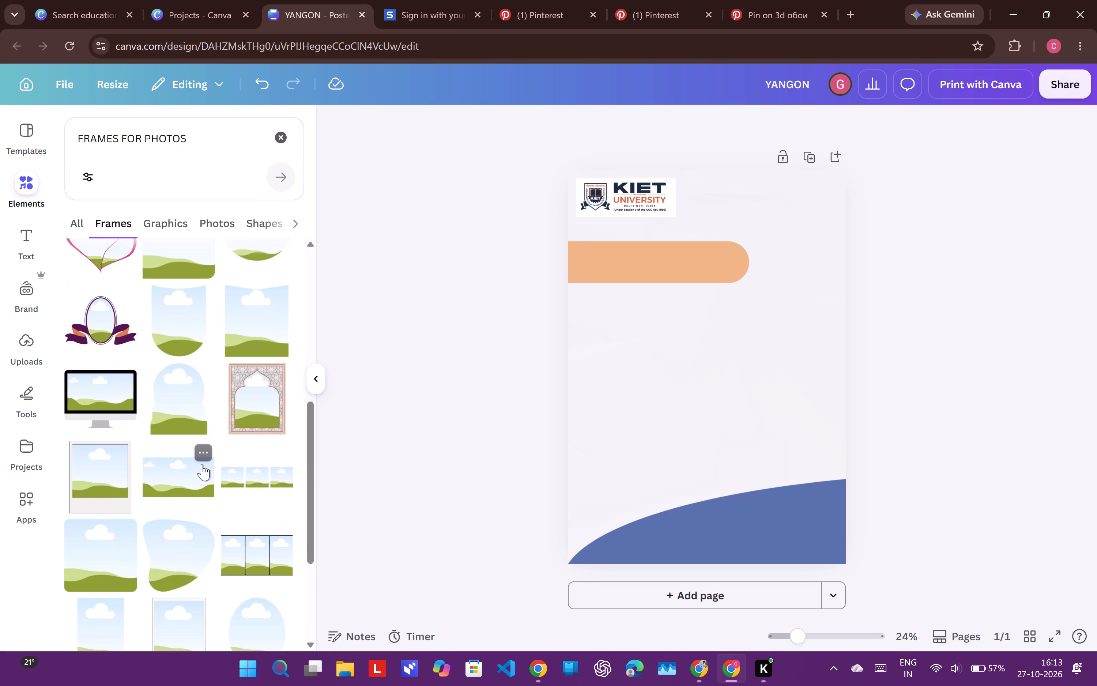
{"action": "scroll", "coordinate": [202, 464], "scroll_direction": "down", "scroll_amount": 4}
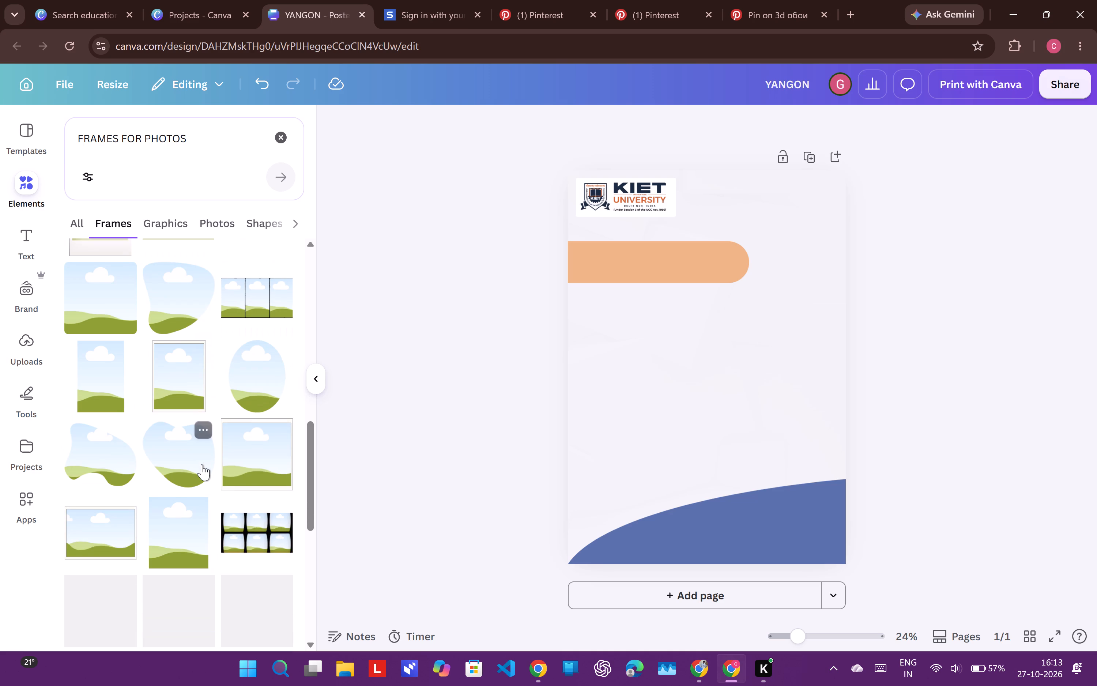
{"action": "scroll", "coordinate": [202, 464], "scroll_direction": "down", "scroll_amount": 4}
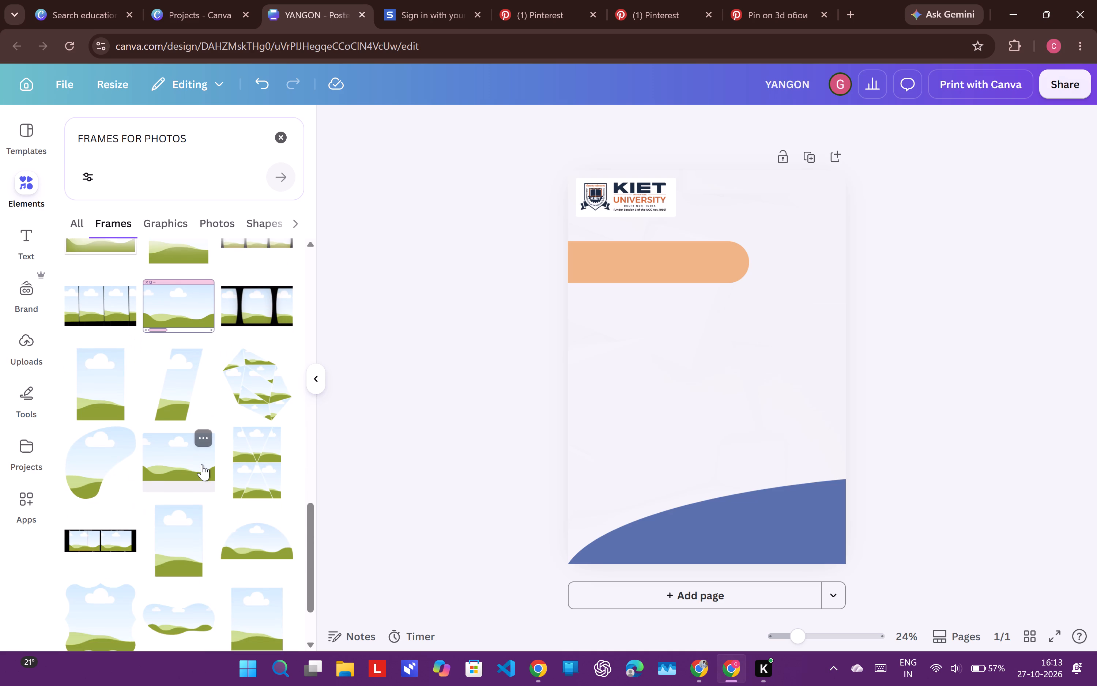
{"action": "scroll", "coordinate": [202, 464], "scroll_direction": "down", "scroll_amount": 6}
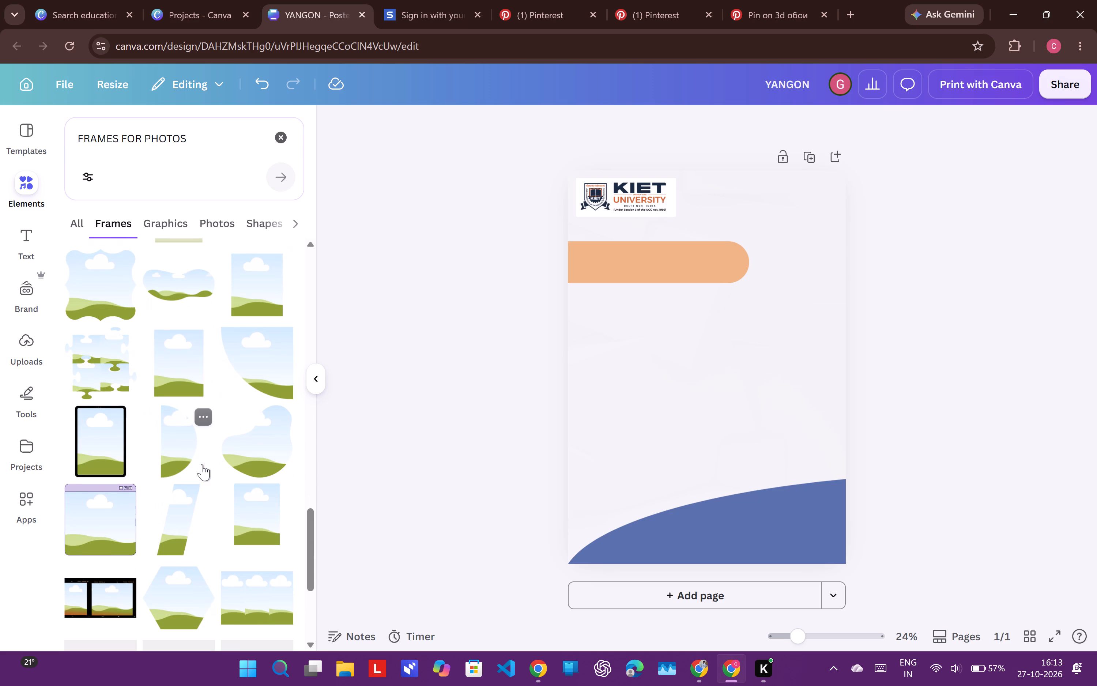
{"action": "scroll", "coordinate": [202, 464], "scroll_direction": "up", "scroll_amount": 6}
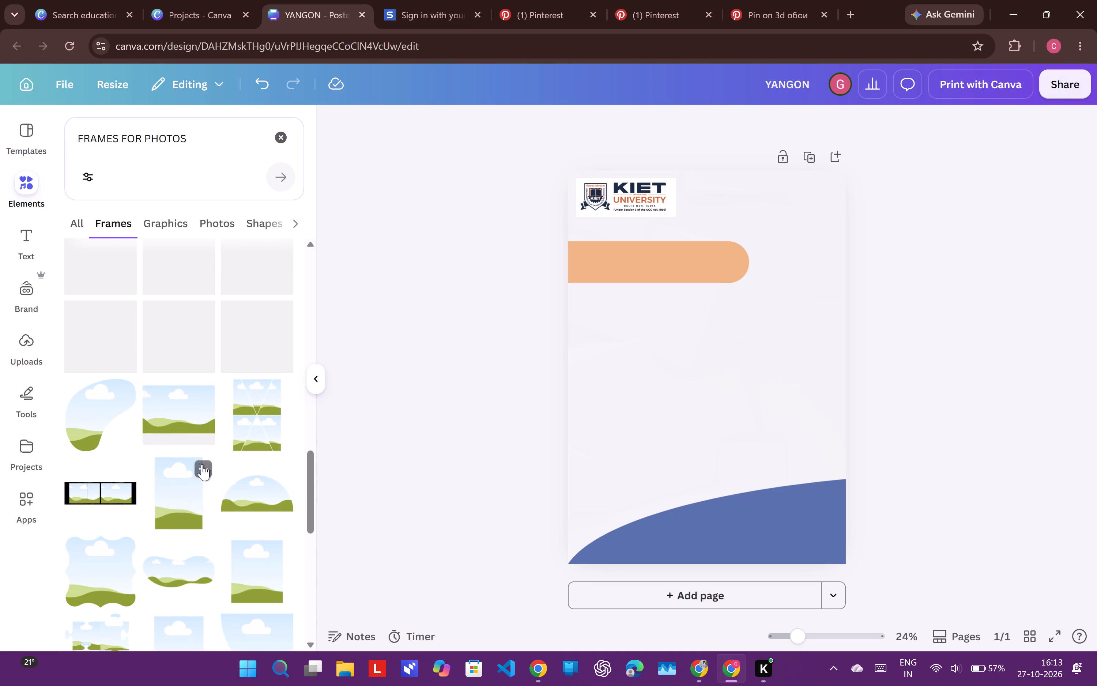
{"action": "scroll", "coordinate": [202, 464], "scroll_direction": "up", "scroll_amount": 3}
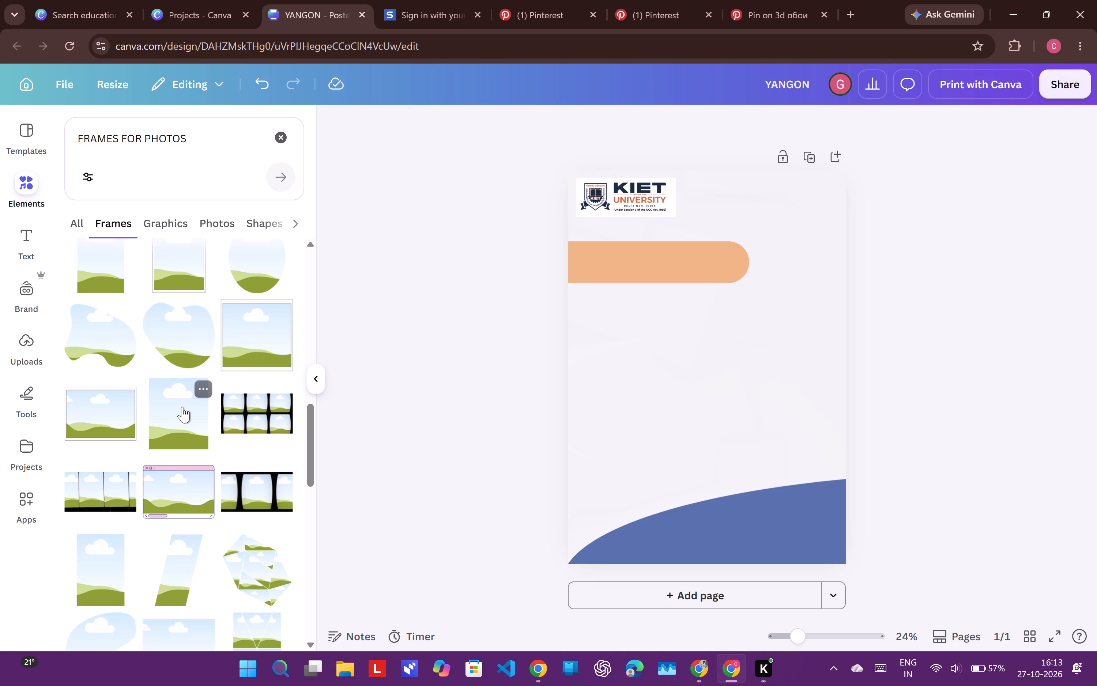
{"action": "scroll", "coordinate": [182, 407], "scroll_direction": "up", "scroll_amount": 2}
Add the plain portrait rectangular frame and place it on the poster's right side, directly below the orange banner.
{"action": "left_click", "coordinate": [117, 436]}
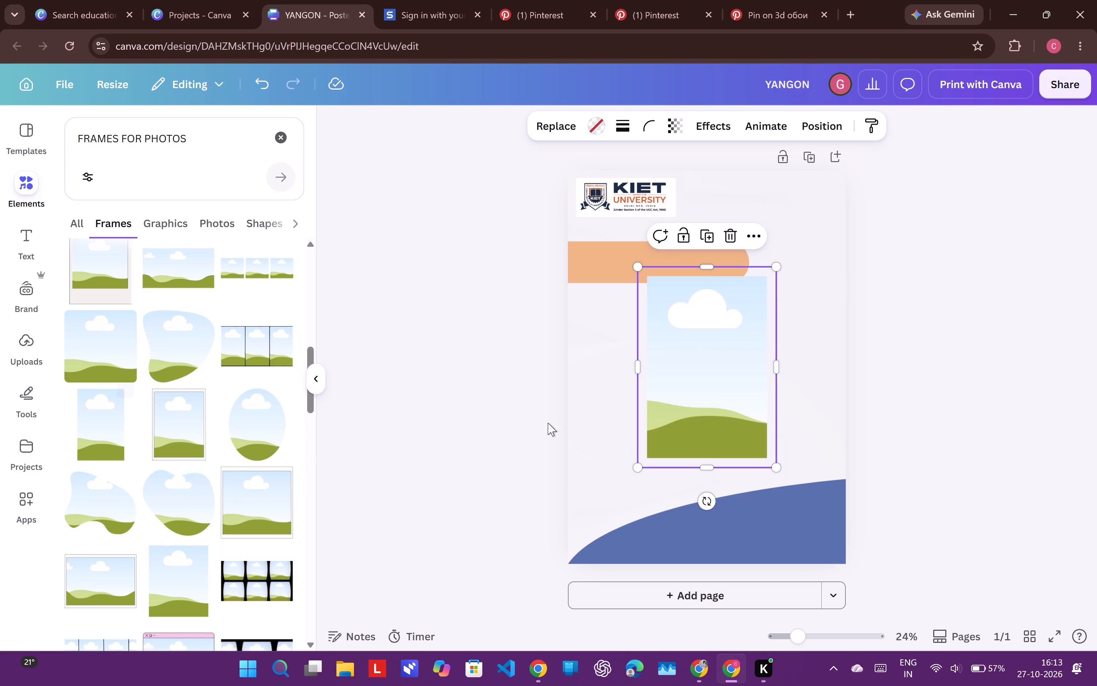
{"action": "left_click_drag", "start_coordinate": [701, 368], "coordinate": [739, 385]}
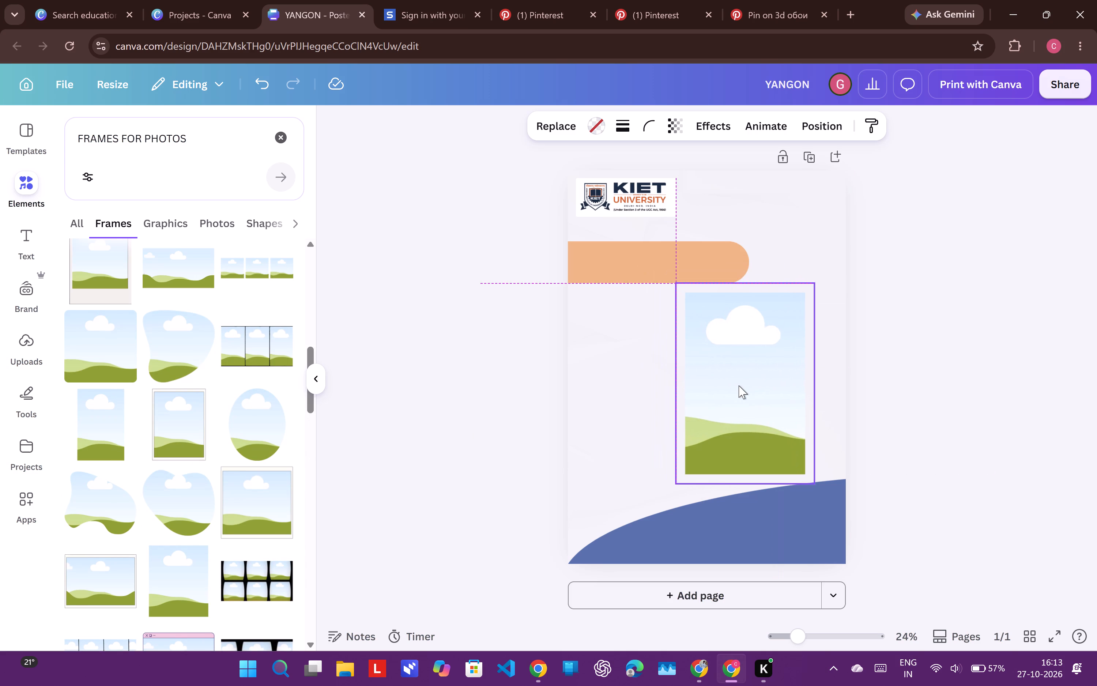
{"action": "left_click_drag", "start_coordinate": [739, 385], "coordinate": [750, 383]}
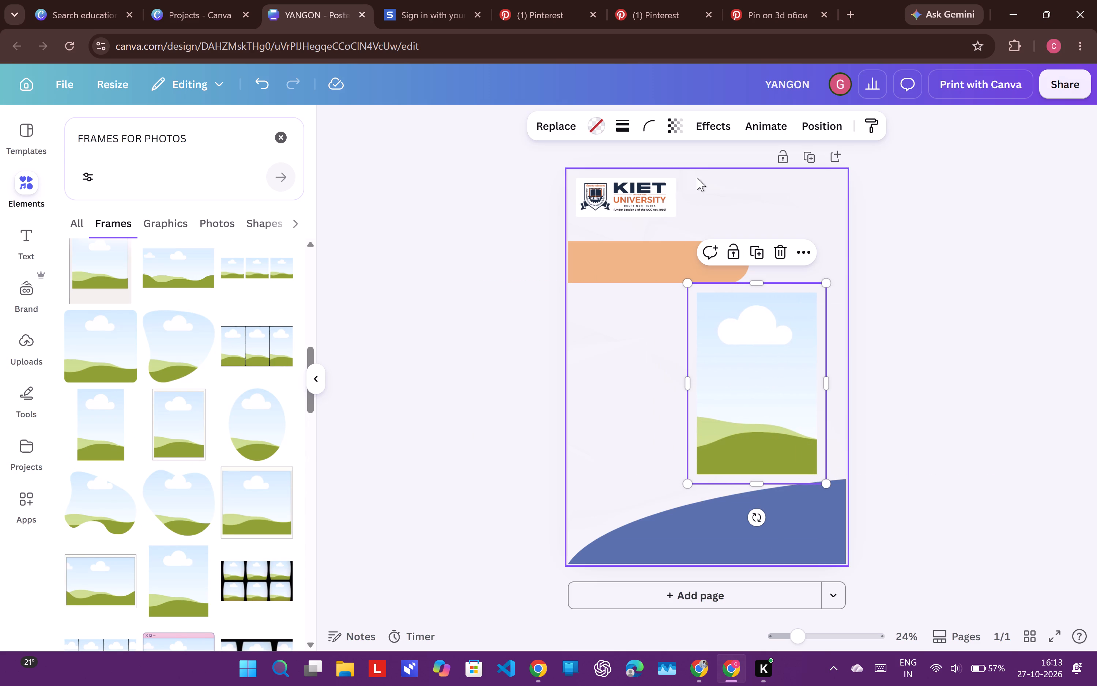
Set the portrait frame's corner rounding to 100.
{"action": "left_click", "coordinate": [648, 126]}
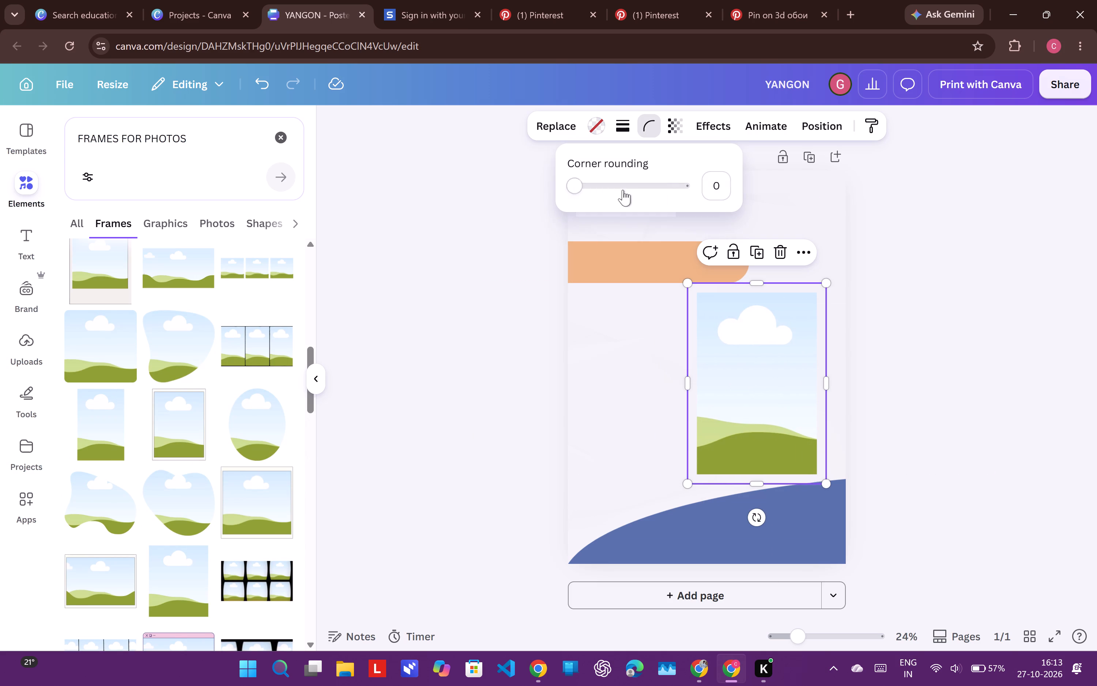
{"action": "left_click_drag", "start_coordinate": [578, 186], "coordinate": [747, 186]}
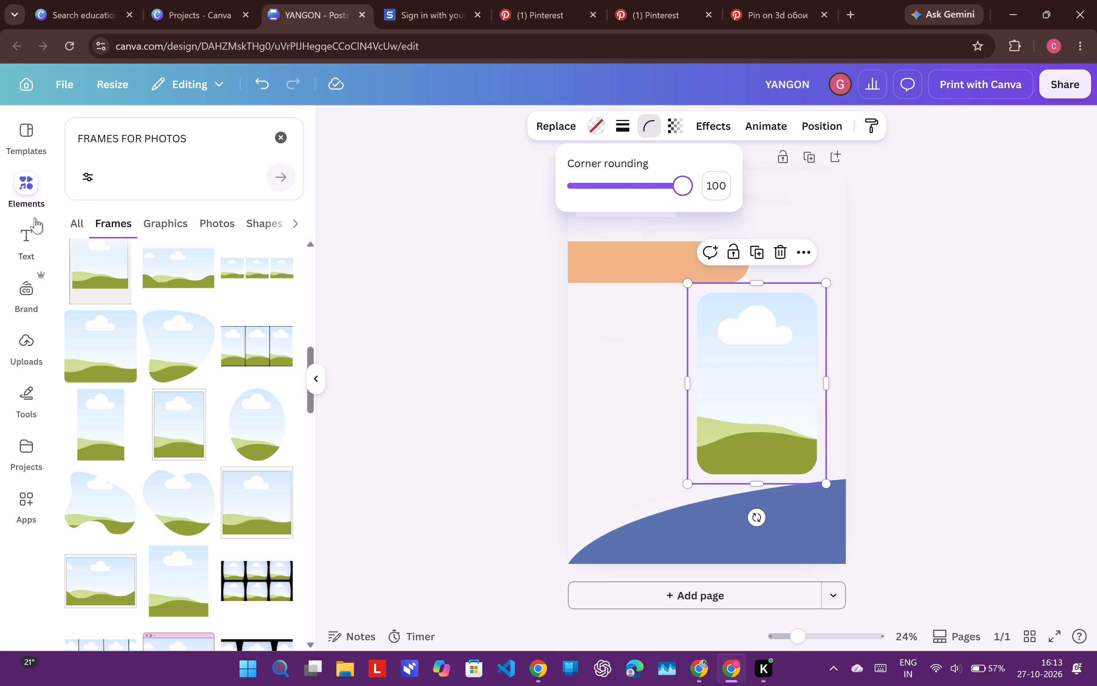
Fill the rounded portrait frame with the uploaded photo of the two people standing together.
{"action": "left_click", "coordinate": [23, 357]}
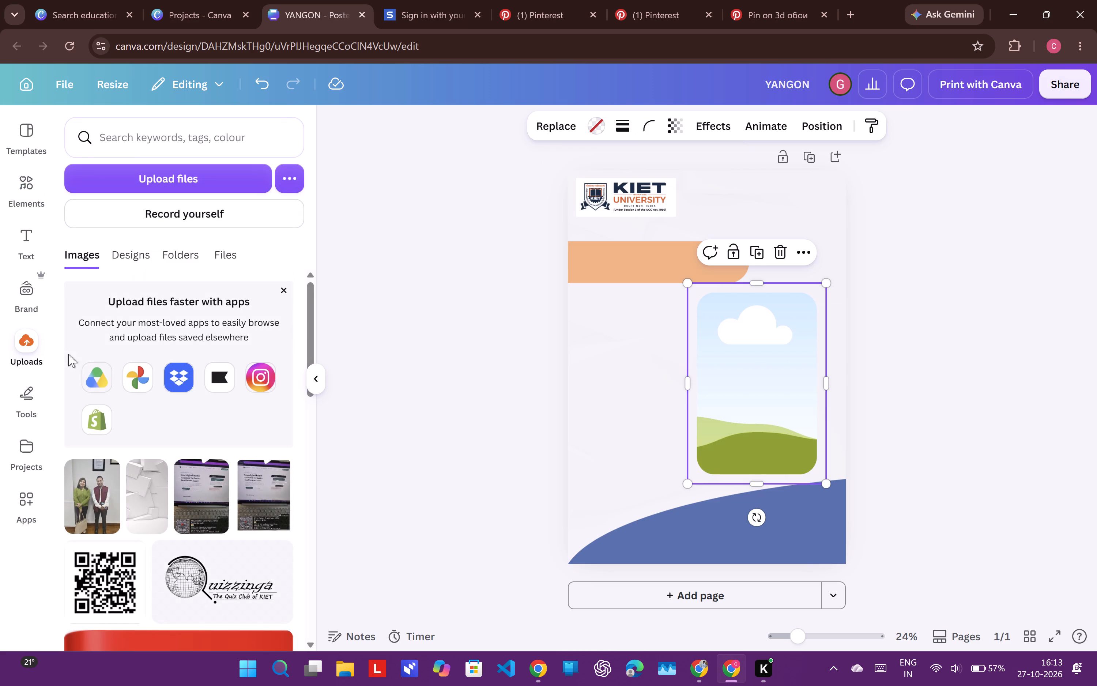
{"action": "left_click", "coordinate": [112, 491]}
{"action": "left_click_drag", "start_coordinate": [112, 491], "coordinate": [223, 486]}
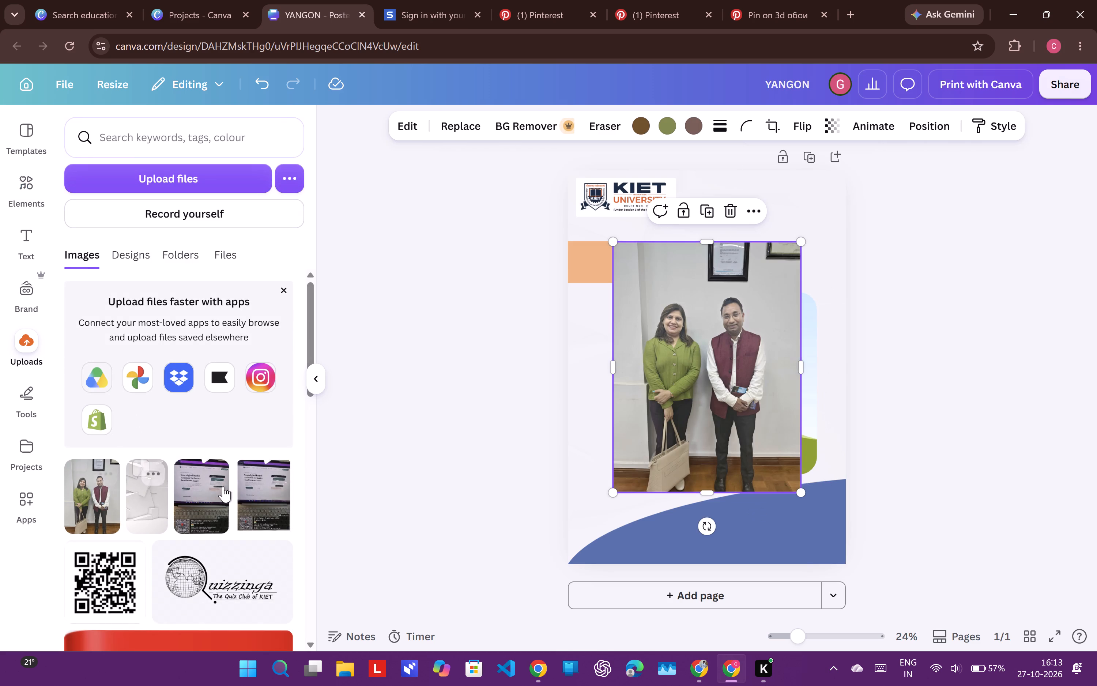
{"action": "left_click_drag", "start_coordinate": [223, 486], "coordinate": [293, 490]}
{"action": "left_click_drag", "start_coordinate": [710, 365], "coordinate": [743, 372]}
Nudge the framed photo closer to the poster's right edge, keeping its top aligned with the orange banner's lower edge.
{"action": "left_click_drag", "start_coordinate": [761, 399], "coordinate": [768, 397]}
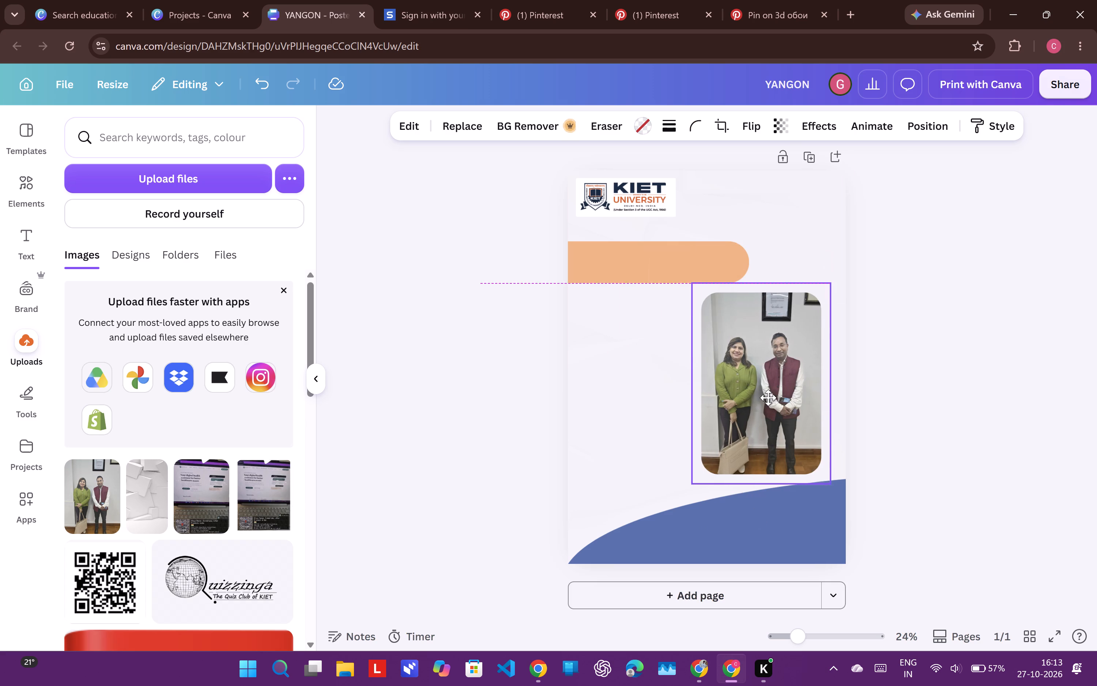
{"action": "left_click_drag", "start_coordinate": [768, 397], "coordinate": [766, 399]}
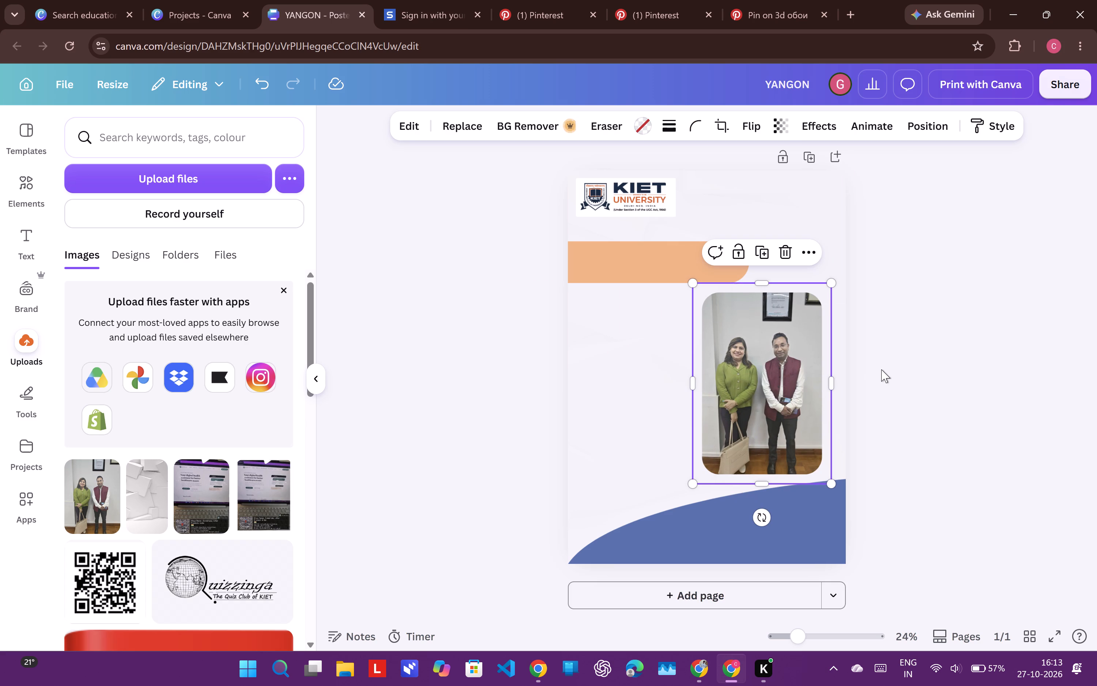
{"action": "left_click", "coordinate": [881, 369]}
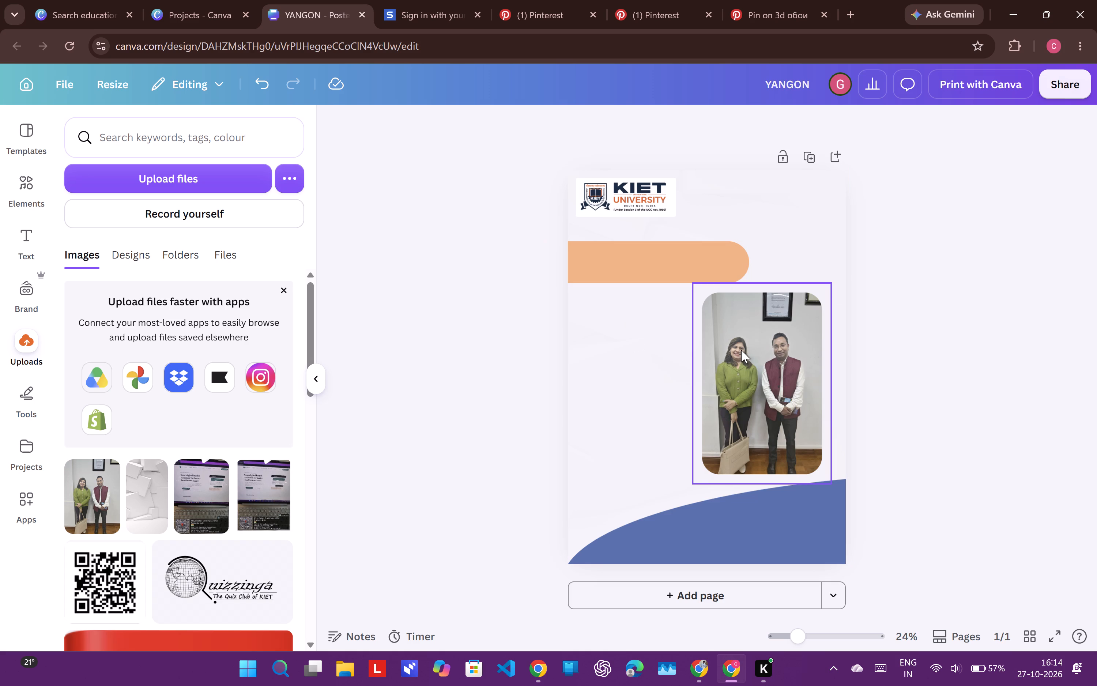
{"action": "left_click_drag", "start_coordinate": [741, 350], "coordinate": [746, 350]}
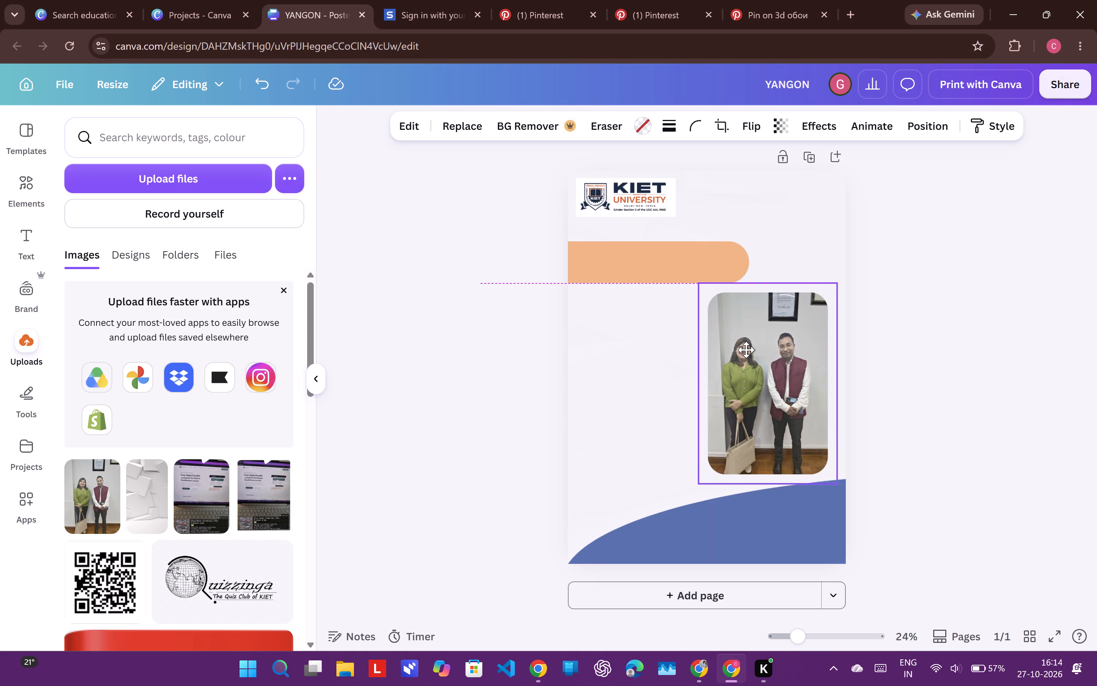
{"action": "left_click_drag", "start_coordinate": [746, 350], "coordinate": [746, 349]}
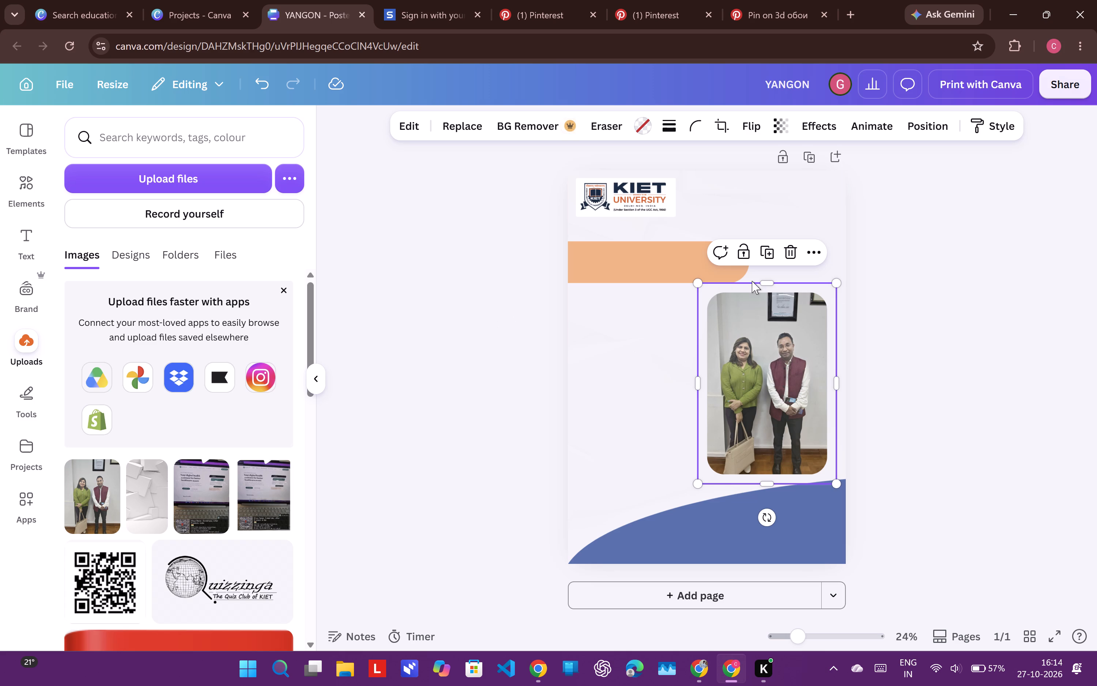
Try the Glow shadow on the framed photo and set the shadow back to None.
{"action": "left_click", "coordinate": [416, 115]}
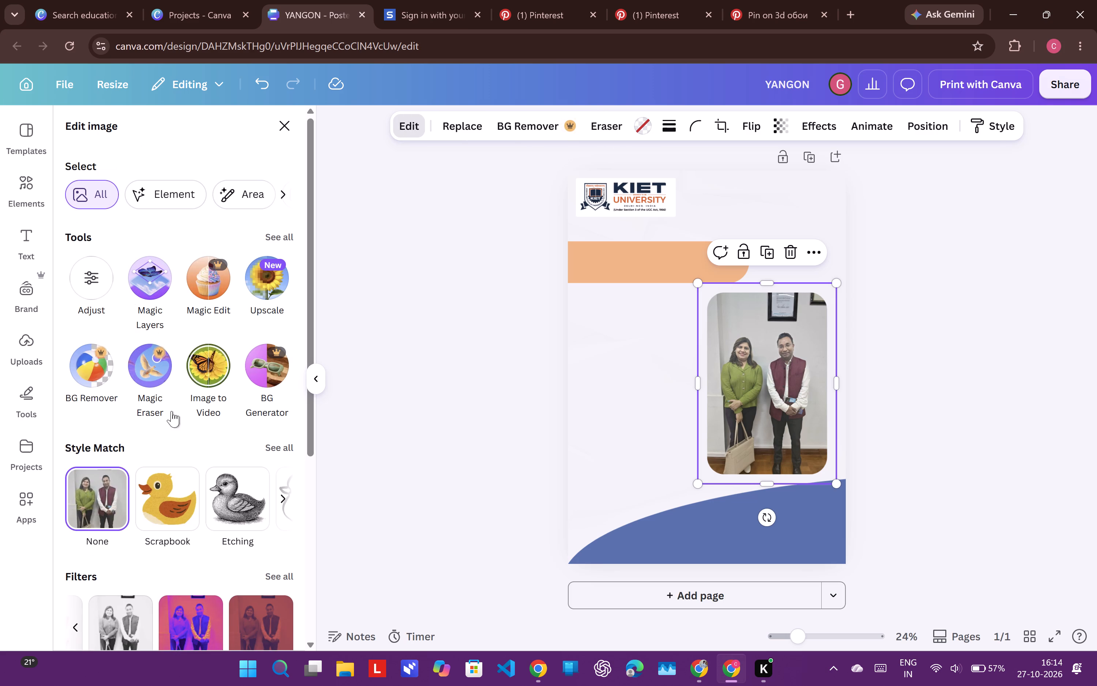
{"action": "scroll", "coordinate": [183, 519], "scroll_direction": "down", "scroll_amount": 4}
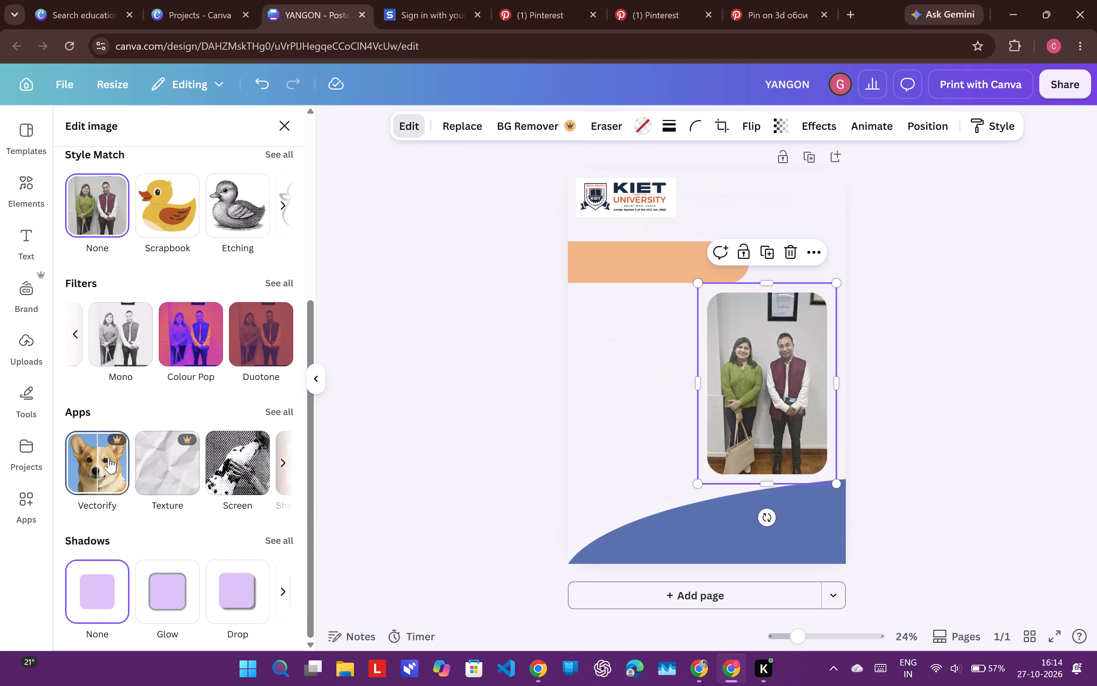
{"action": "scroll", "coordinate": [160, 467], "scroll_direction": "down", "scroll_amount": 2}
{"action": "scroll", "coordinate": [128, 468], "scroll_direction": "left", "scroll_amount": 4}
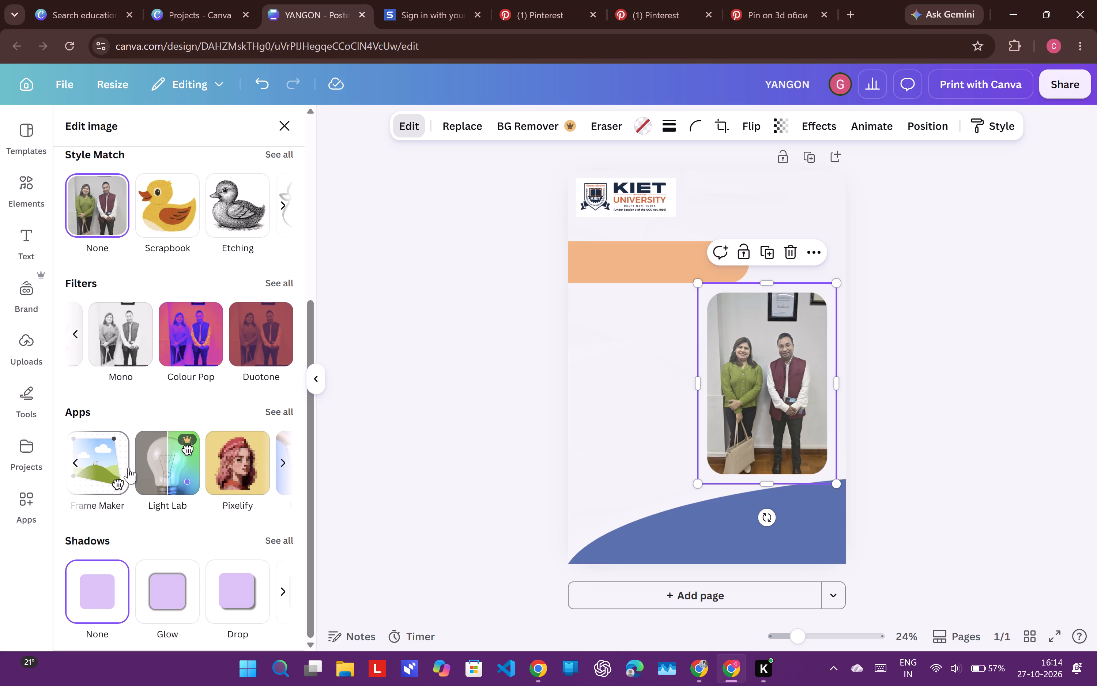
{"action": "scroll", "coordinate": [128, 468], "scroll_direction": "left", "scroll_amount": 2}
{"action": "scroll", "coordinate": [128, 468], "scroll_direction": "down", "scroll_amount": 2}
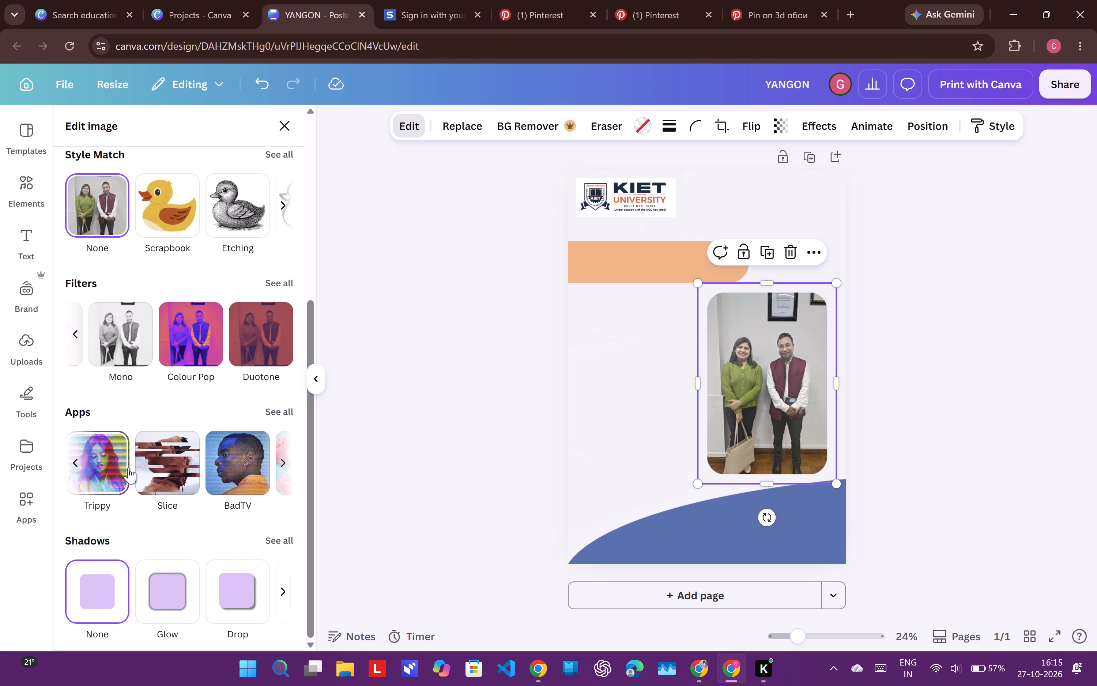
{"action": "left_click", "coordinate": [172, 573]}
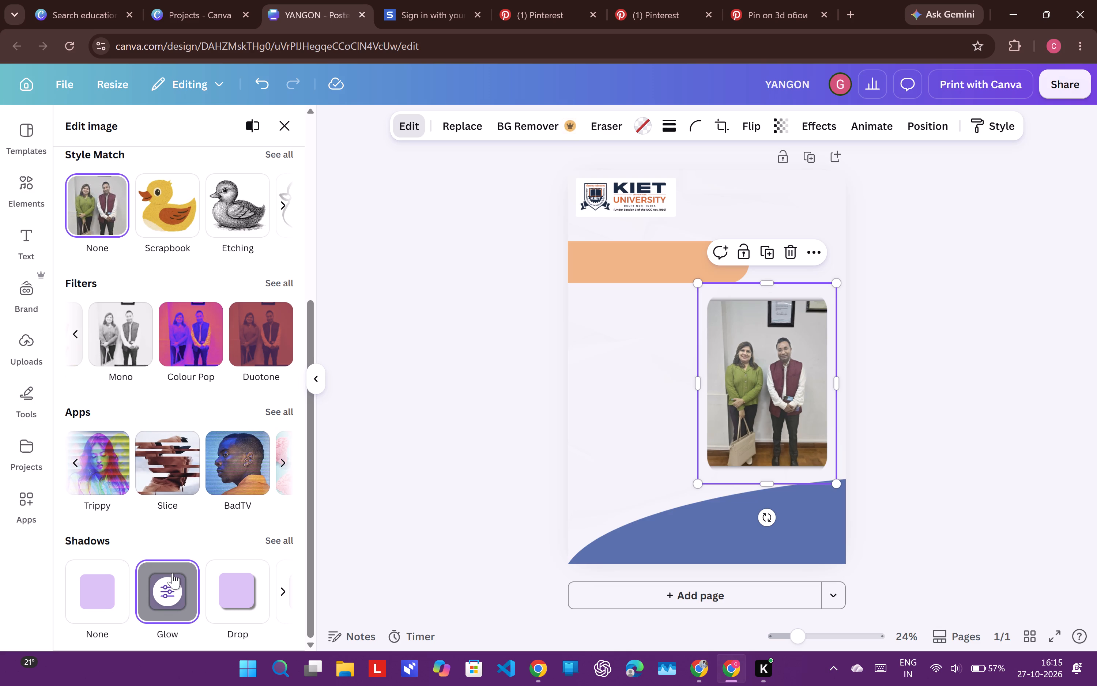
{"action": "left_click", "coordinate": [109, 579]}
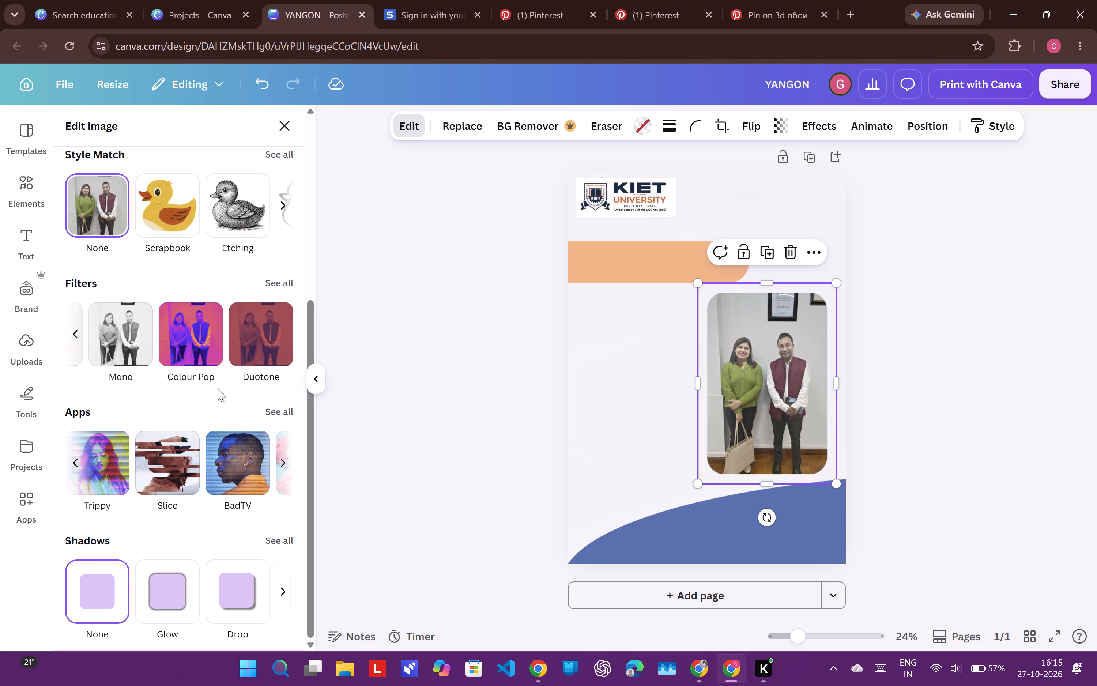
Examine the full collection of image filters, from Warm to the Duotone colours, for a look that suits the framed photo.
{"action": "scroll", "coordinate": [193, 247], "scroll_direction": "up", "scroll_amount": 1}
{"action": "scroll", "coordinate": [234, 244], "scroll_direction": "up", "scroll_amount": 2}
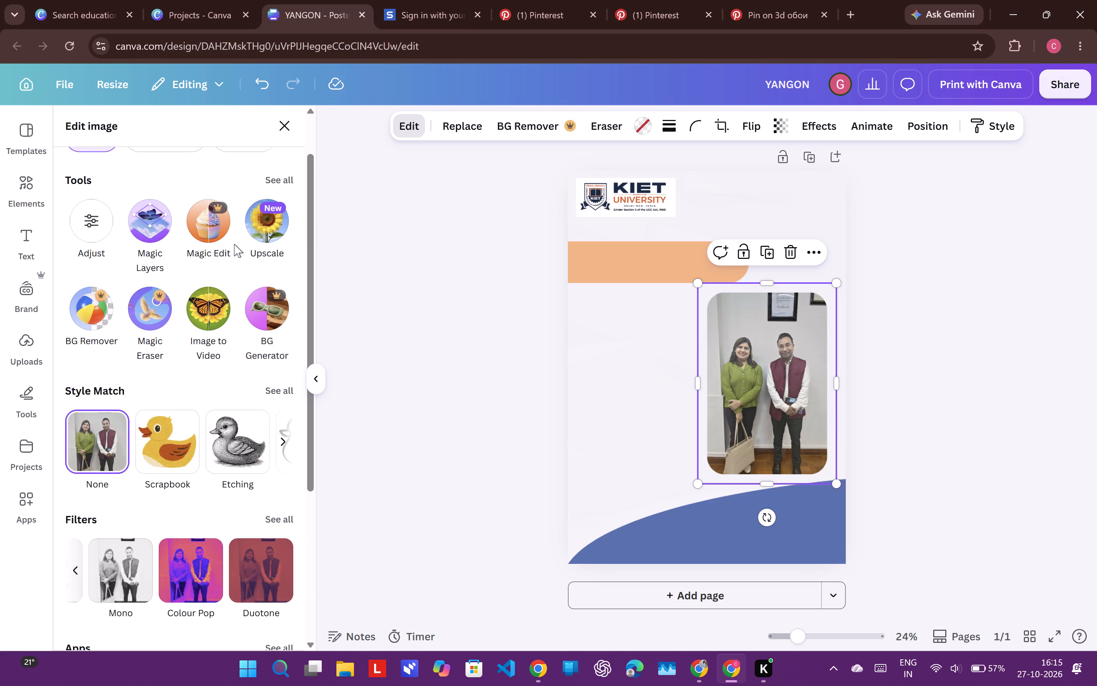
{"action": "scroll", "coordinate": [234, 244], "scroll_direction": "down", "scroll_amount": 2}
{"action": "left_click", "coordinate": [283, 374]}
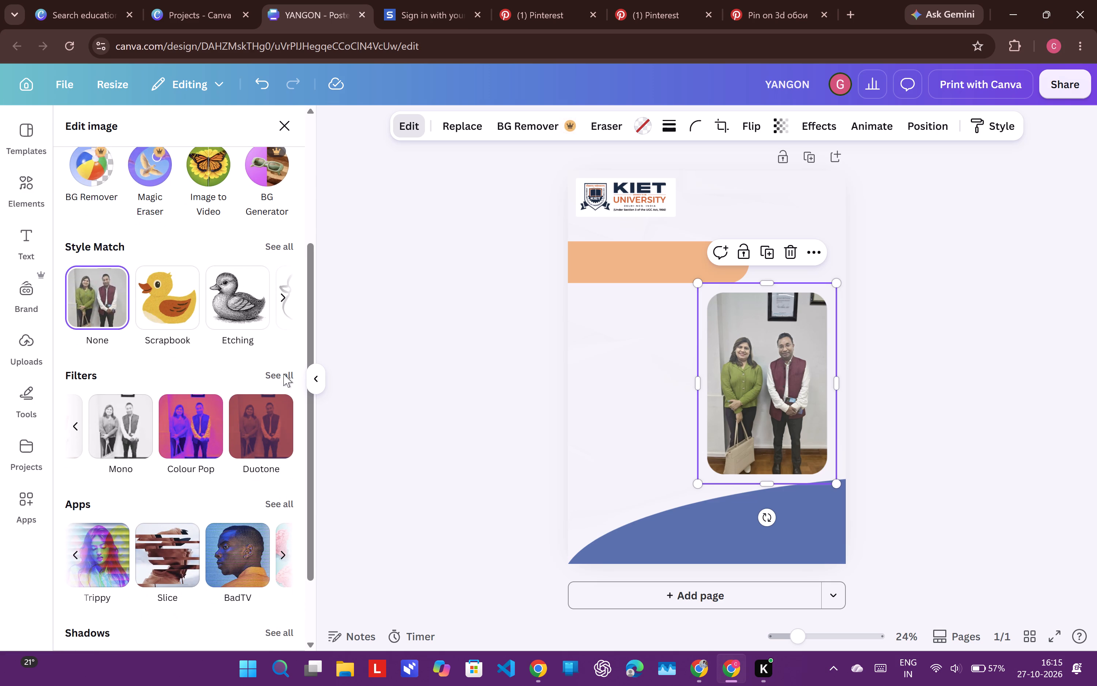
{"action": "scroll", "coordinate": [270, 400], "scroll_direction": "down", "scroll_amount": 3}
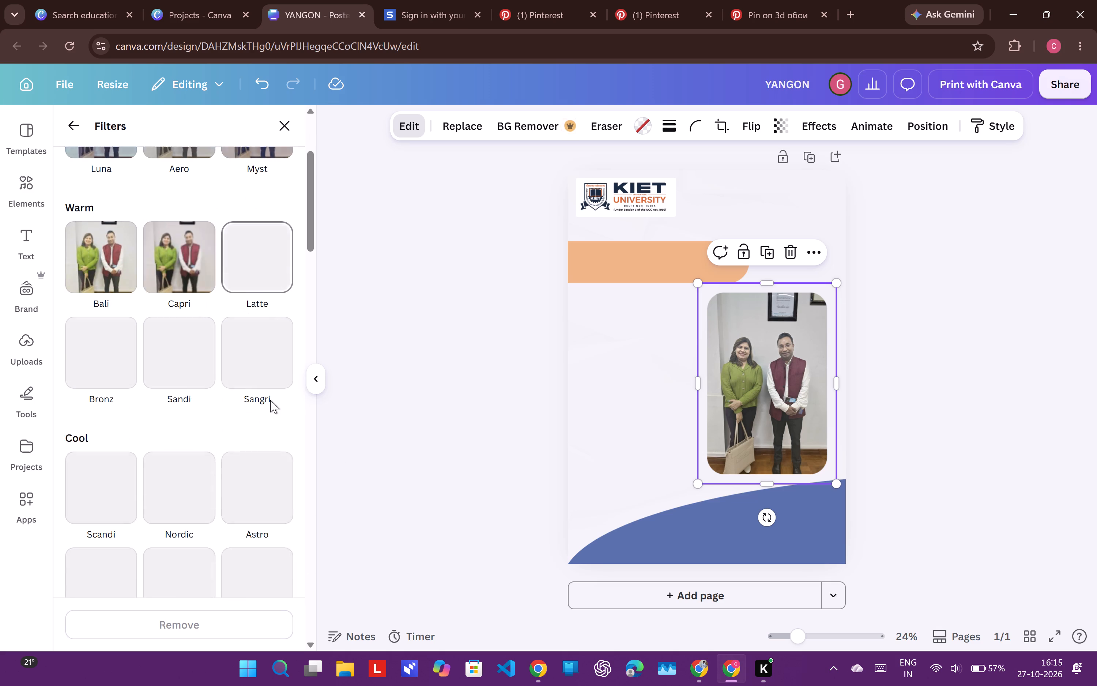
{"action": "scroll", "coordinate": [270, 400], "scroll_direction": "down", "scroll_amount": 7}
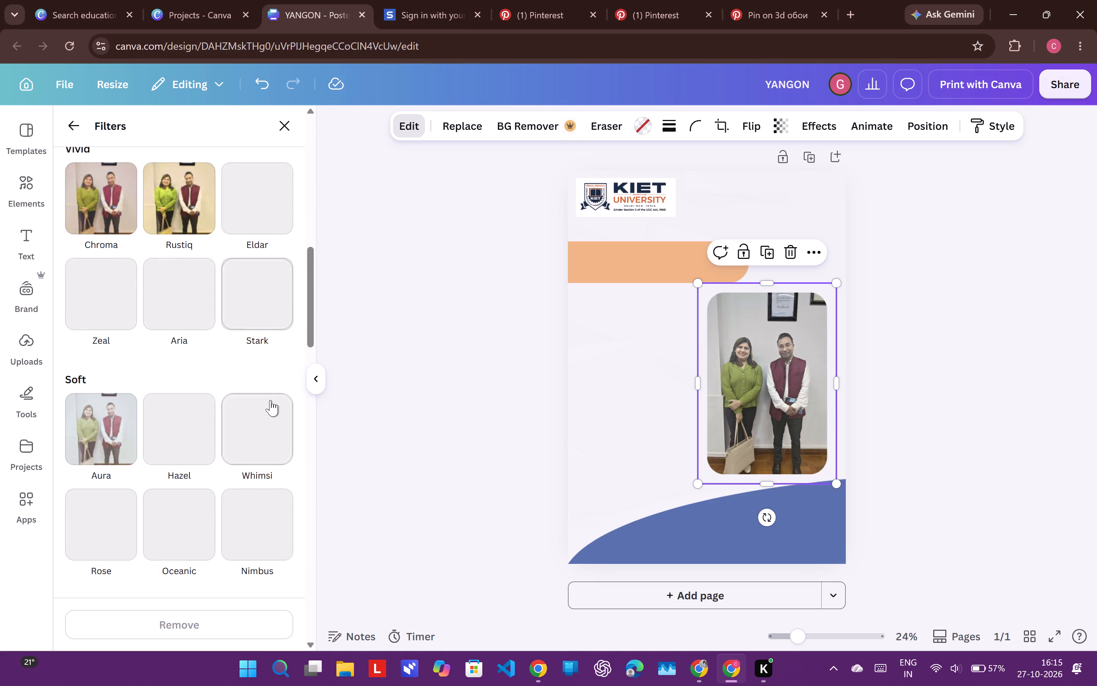
{"action": "scroll", "coordinate": [270, 400], "scroll_direction": "down", "scroll_amount": 4}
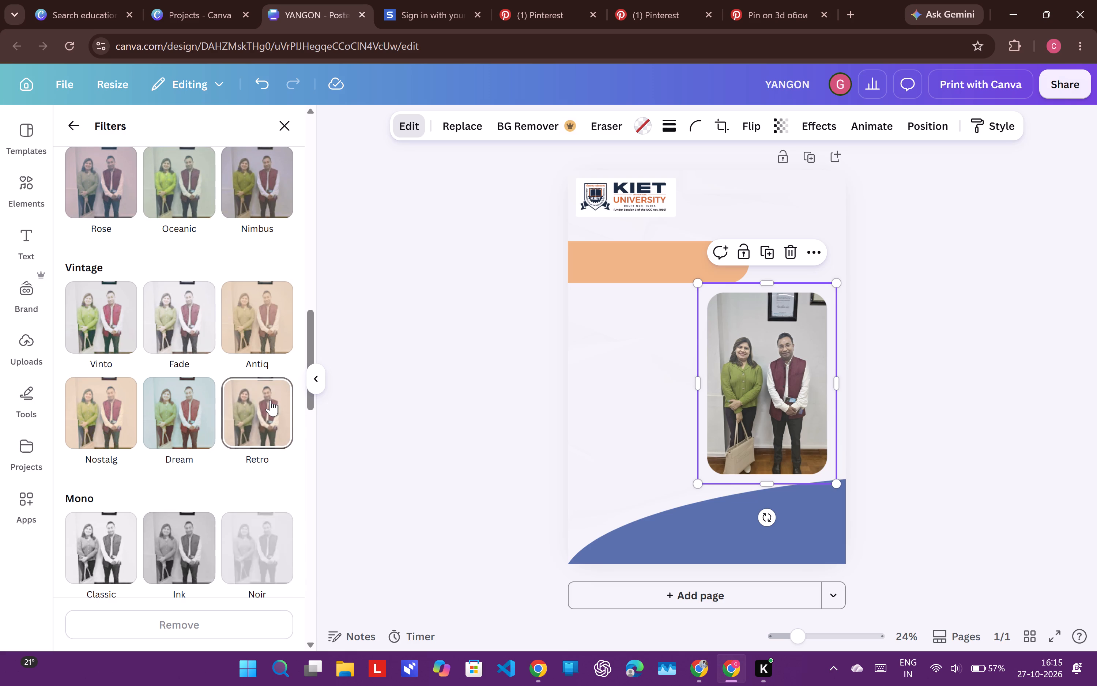
{"action": "scroll", "coordinate": [270, 400], "scroll_direction": "down", "scroll_amount": 8}
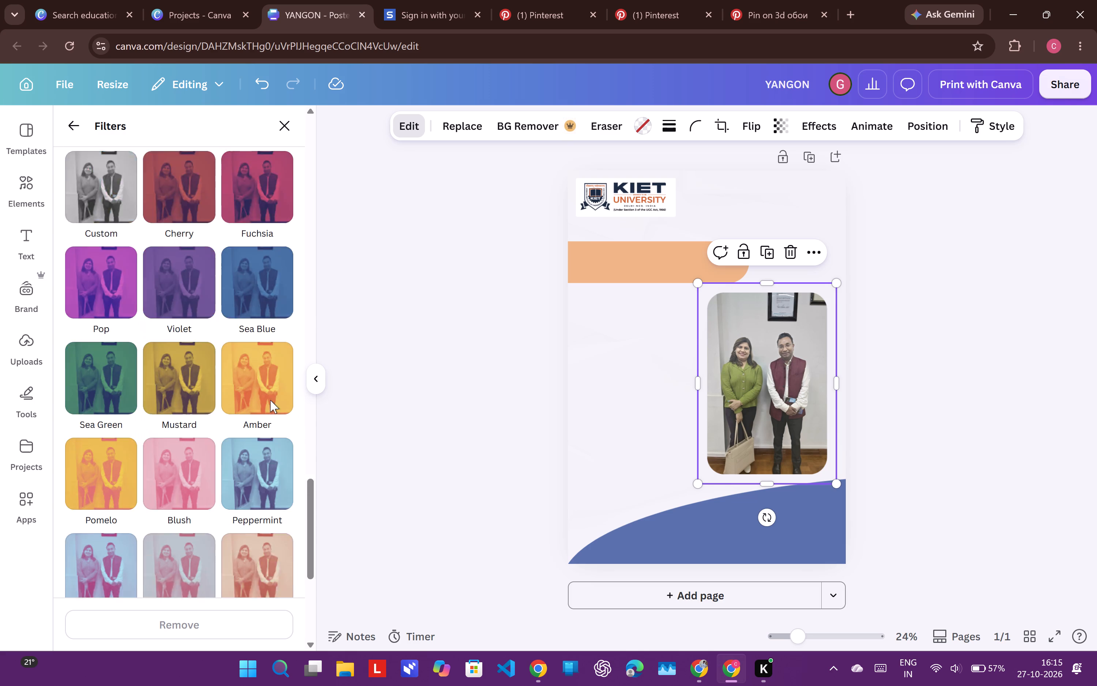
{"action": "scroll", "coordinate": [270, 400], "scroll_direction": "down", "scroll_amount": 2}
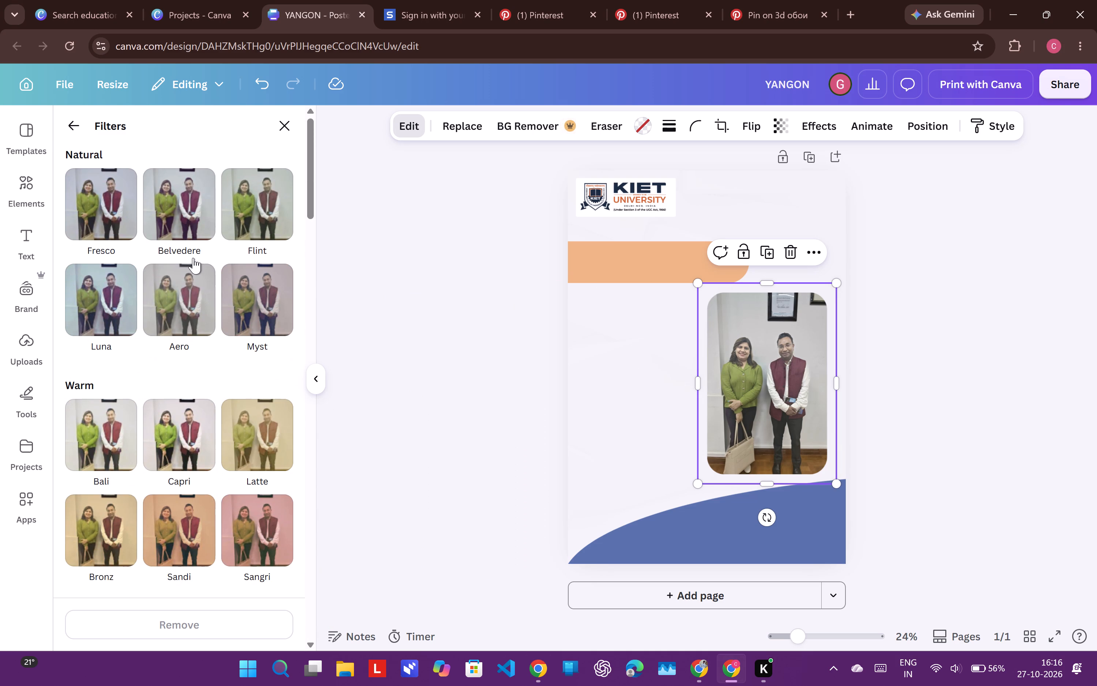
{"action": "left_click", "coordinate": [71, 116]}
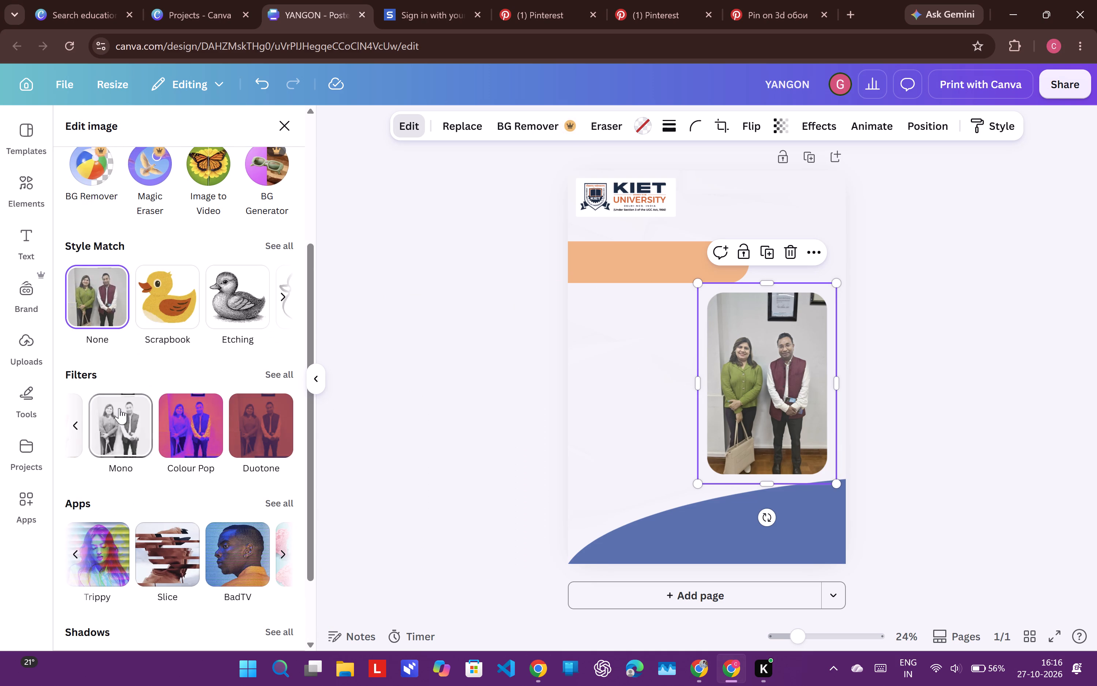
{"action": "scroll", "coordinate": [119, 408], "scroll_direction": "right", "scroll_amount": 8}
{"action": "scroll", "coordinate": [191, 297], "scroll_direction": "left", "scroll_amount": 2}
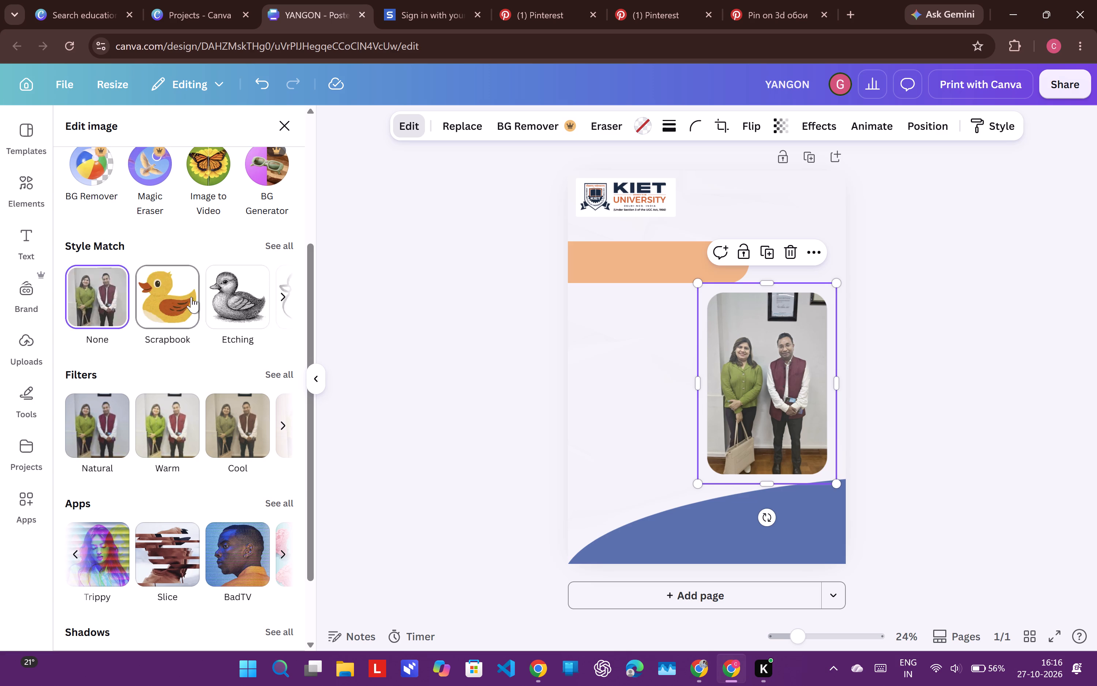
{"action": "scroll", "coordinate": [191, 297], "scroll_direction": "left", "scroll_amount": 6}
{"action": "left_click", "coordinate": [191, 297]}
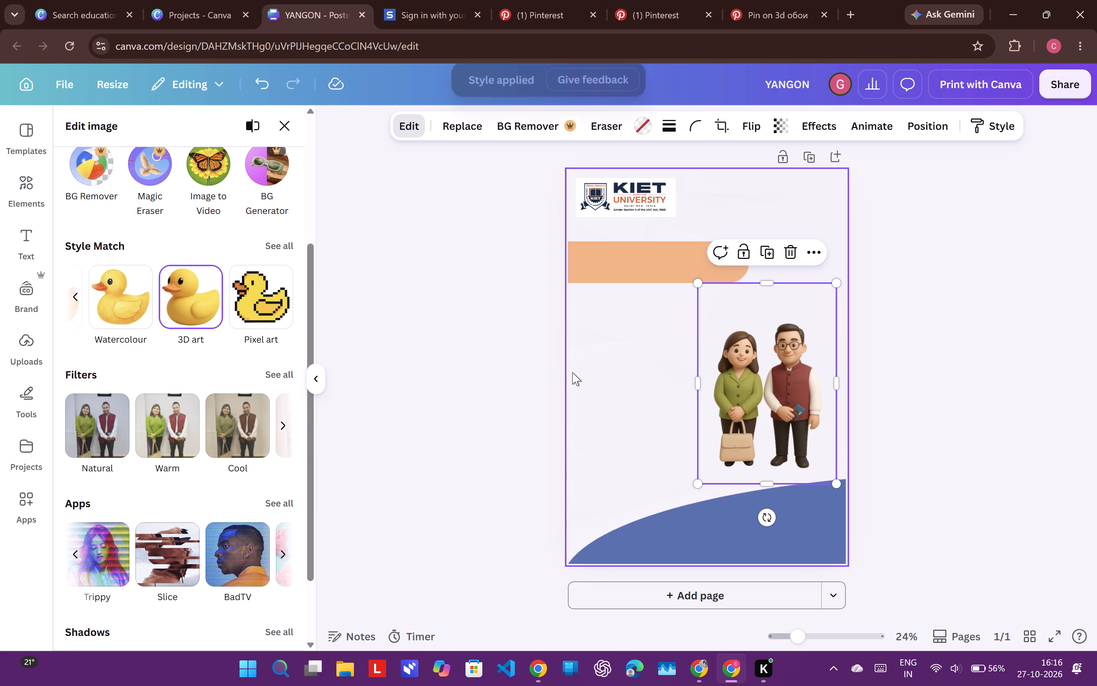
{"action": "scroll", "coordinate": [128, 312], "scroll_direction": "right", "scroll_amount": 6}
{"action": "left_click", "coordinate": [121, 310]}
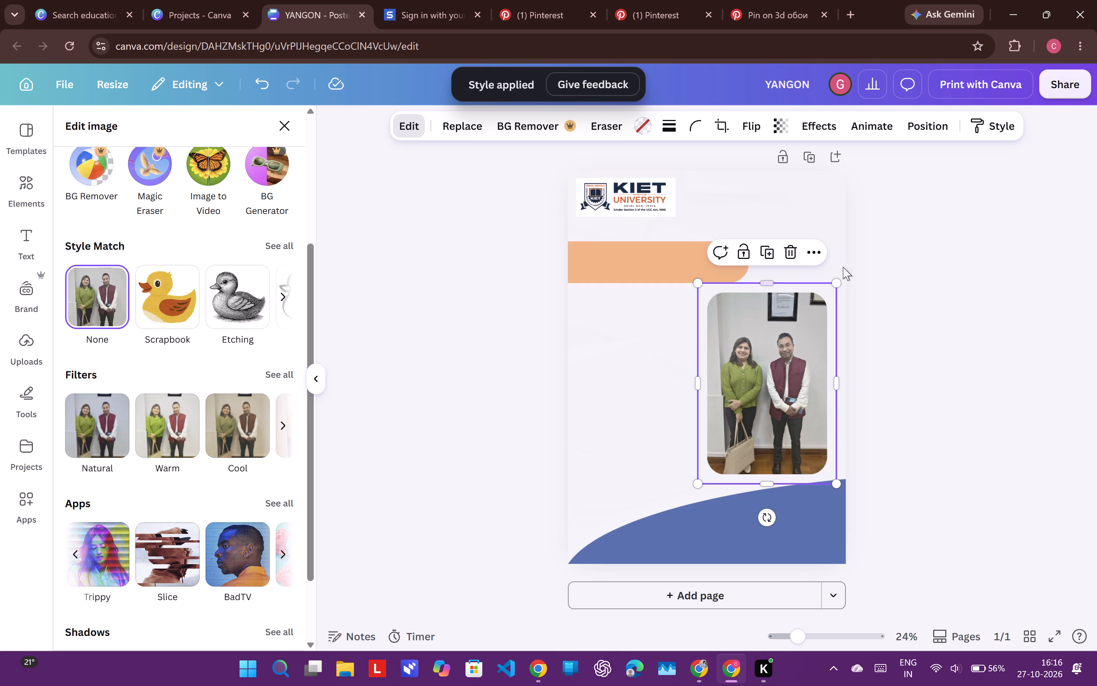
Add a rounded square from the basic shapes over the framed photo and resize it to about 18.6 by 29.8 cm.
{"action": "left_click", "coordinate": [38, 188]}
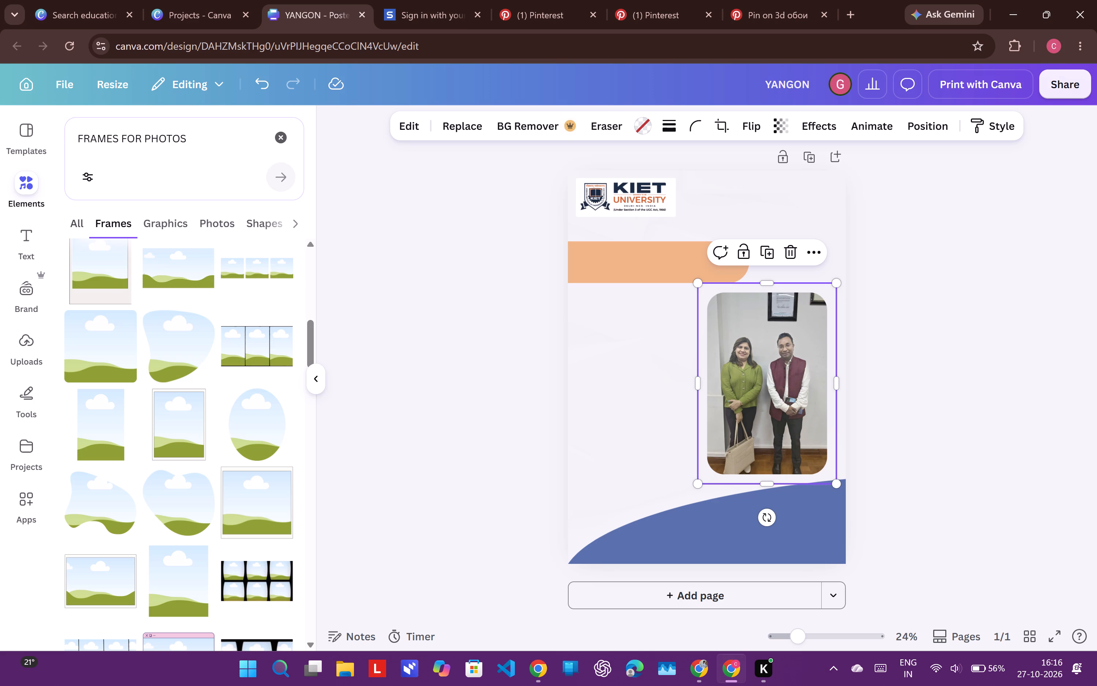
{"action": "left_click", "coordinate": [286, 130]}
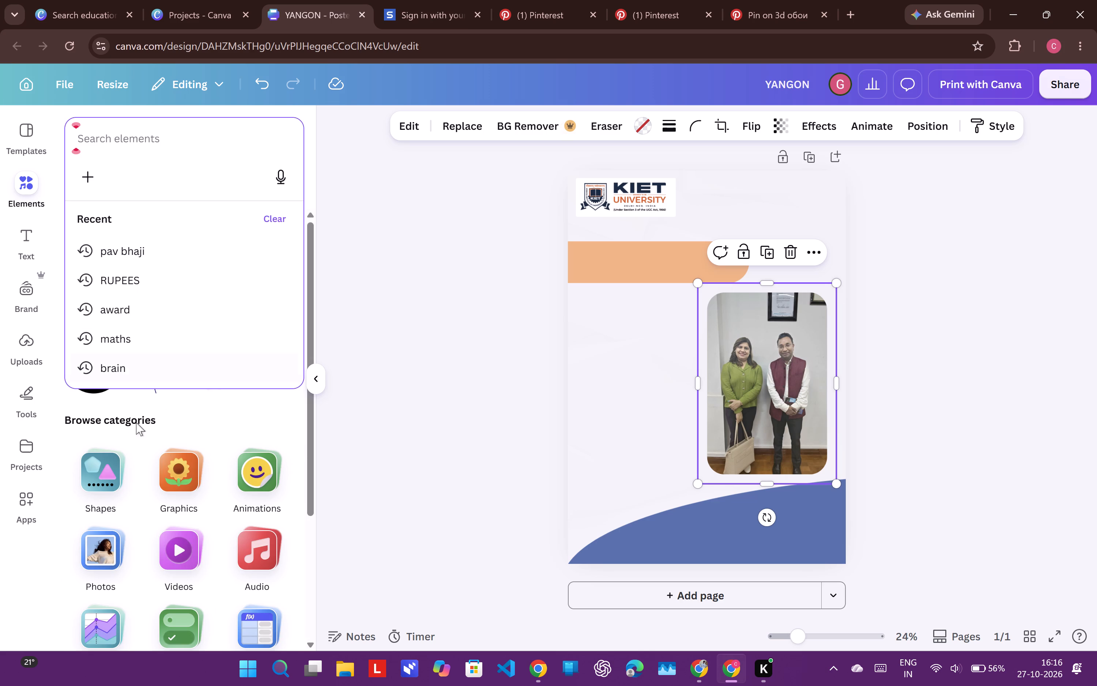
{"action": "left_click", "coordinate": [115, 467]}
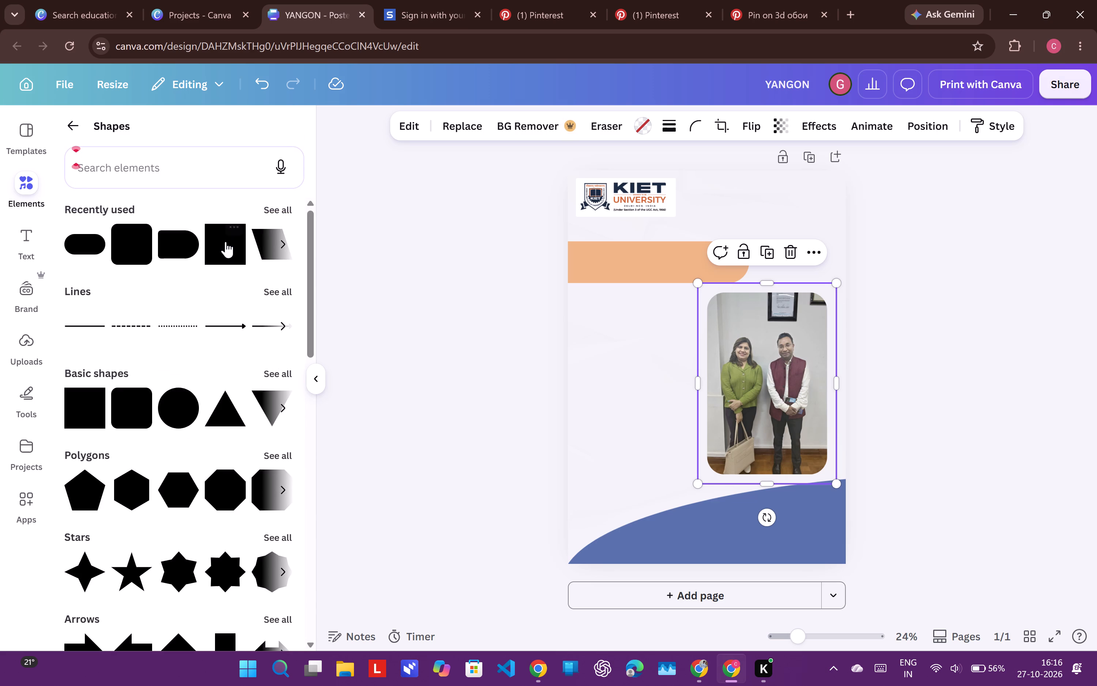
{"action": "left_click", "coordinate": [129, 413]}
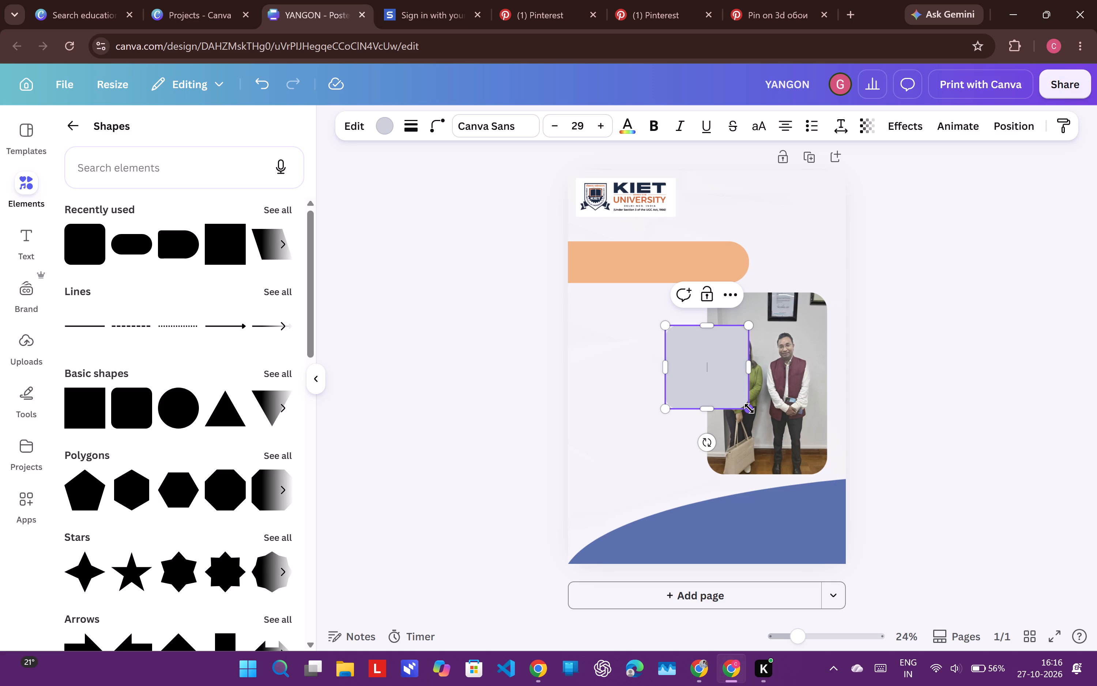
{"action": "left_click_drag", "start_coordinate": [749, 408], "coordinate": [814, 485]}
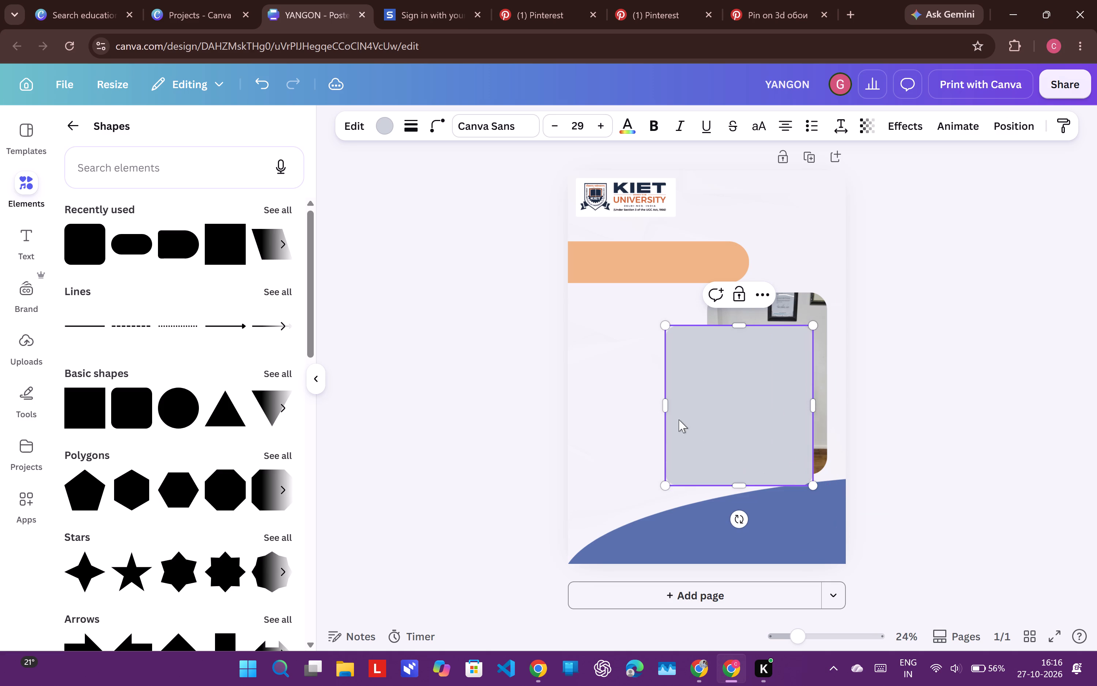
{"action": "left_click_drag", "start_coordinate": [664, 397], "coordinate": [705, 404]}
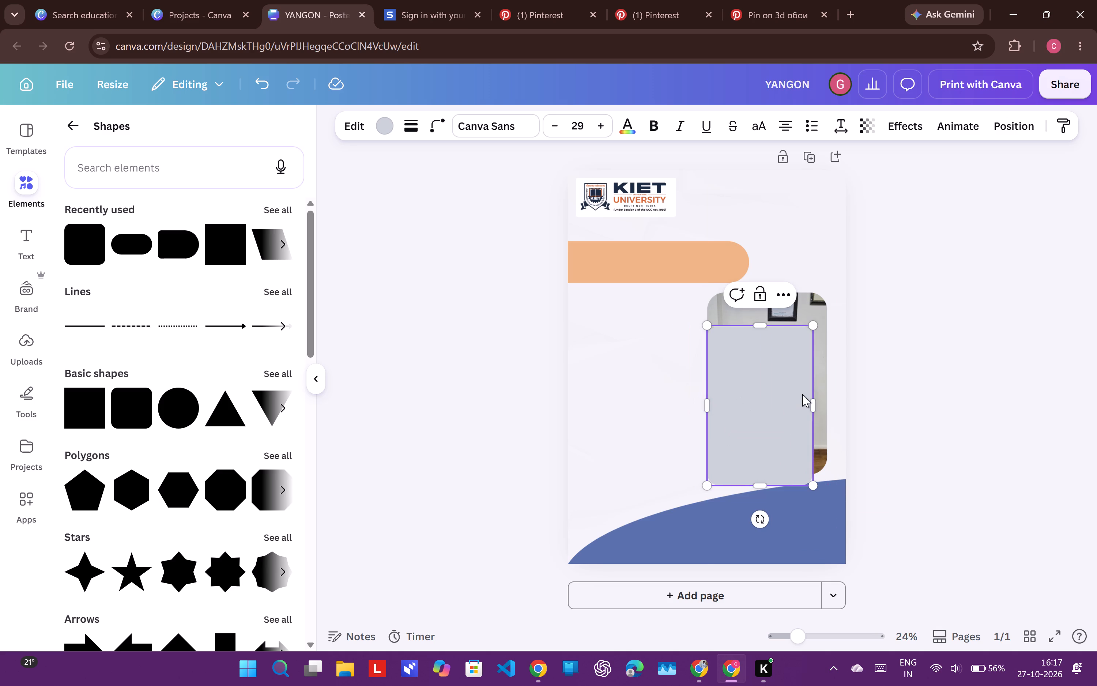
{"action": "left_click_drag", "start_coordinate": [815, 401], "coordinate": [831, 402]}
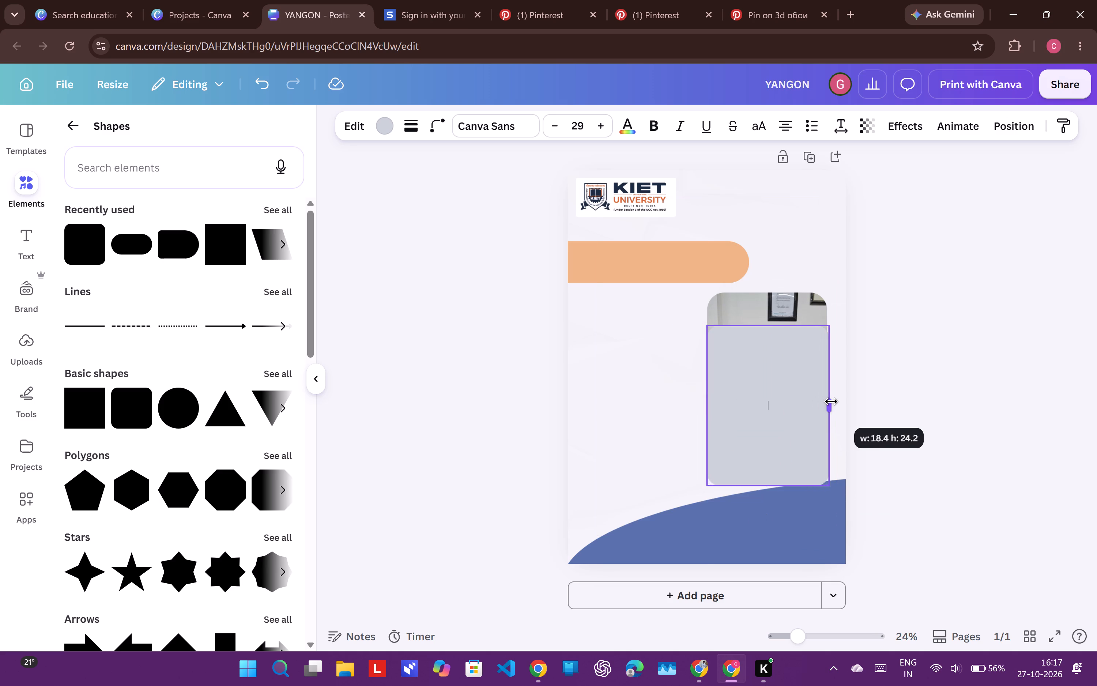
{"action": "left_click_drag", "start_coordinate": [831, 402], "coordinate": [832, 402]}
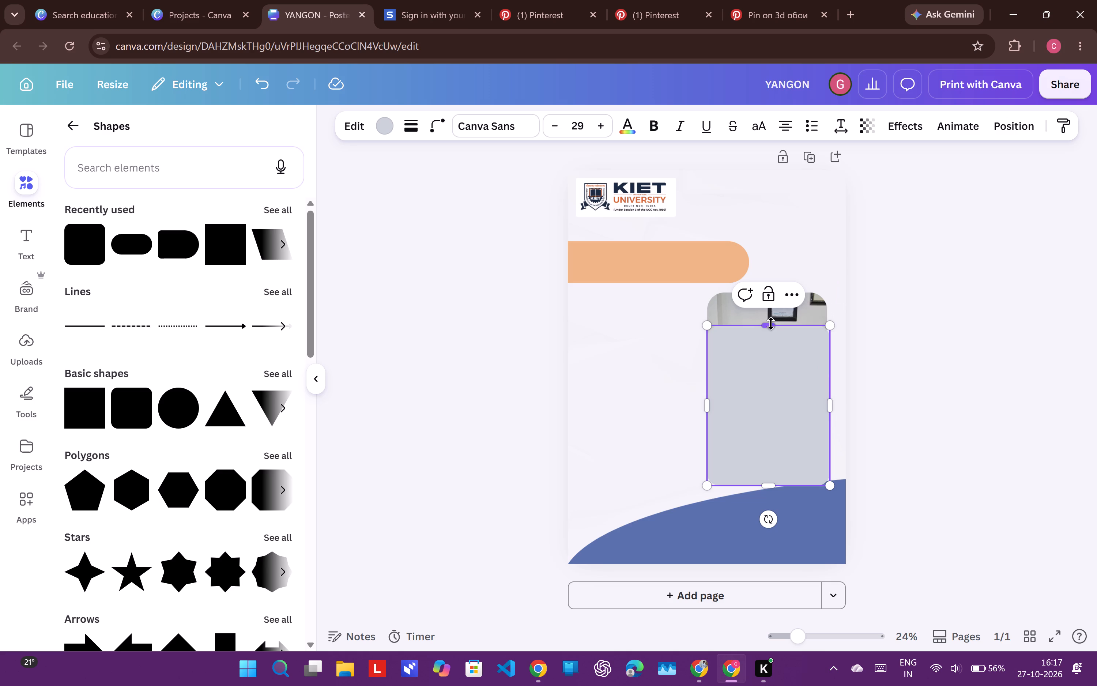
{"action": "left_click_drag", "start_coordinate": [771, 324], "coordinate": [795, 284]}
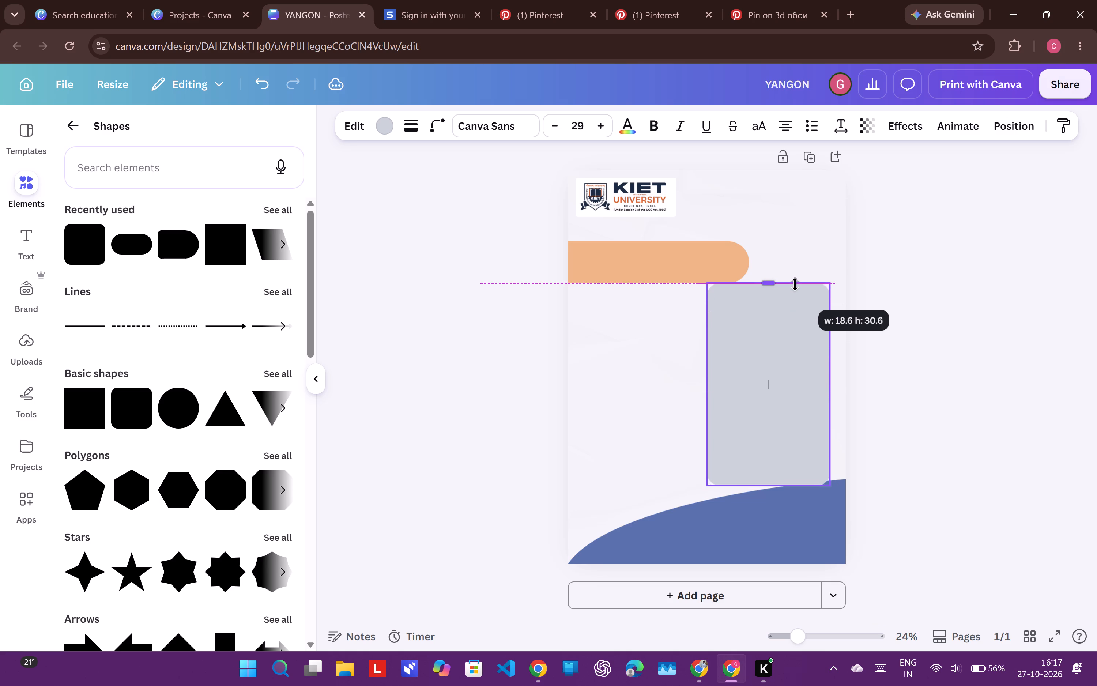
{"action": "left_click_drag", "start_coordinate": [795, 284], "coordinate": [795, 286]}
Shift the rounded rectangle to about X 22 cm, Y 17 cm, level with the orange banner's lower edge, and send it one layer behind the photo.
{"action": "left_click_drag", "start_coordinate": [774, 322], "coordinate": [778, 316]}
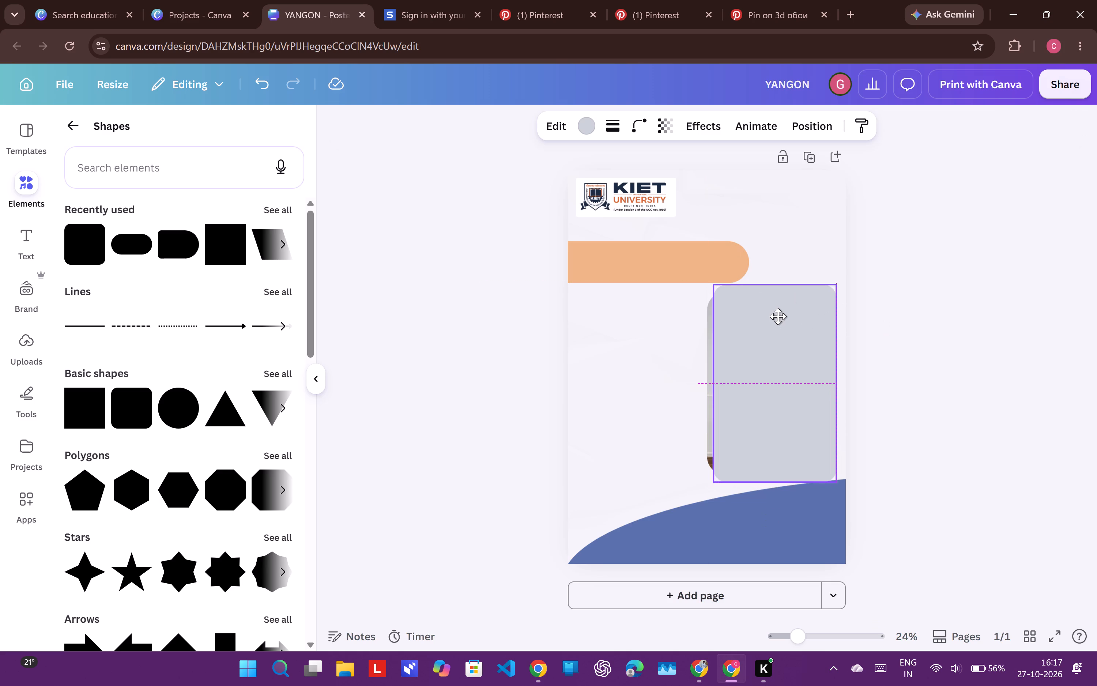
{"action": "left_click_drag", "start_coordinate": [778, 316], "coordinate": [779, 312]}
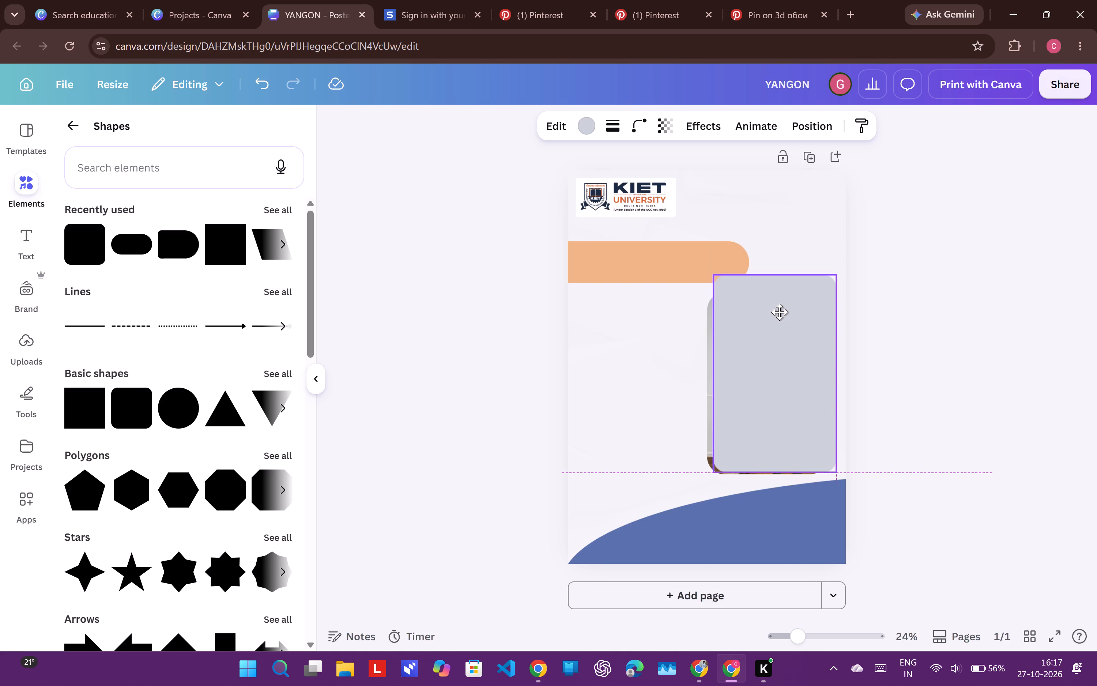
{"action": "left_click_drag", "start_coordinate": [779, 312], "coordinate": [779, 315]}
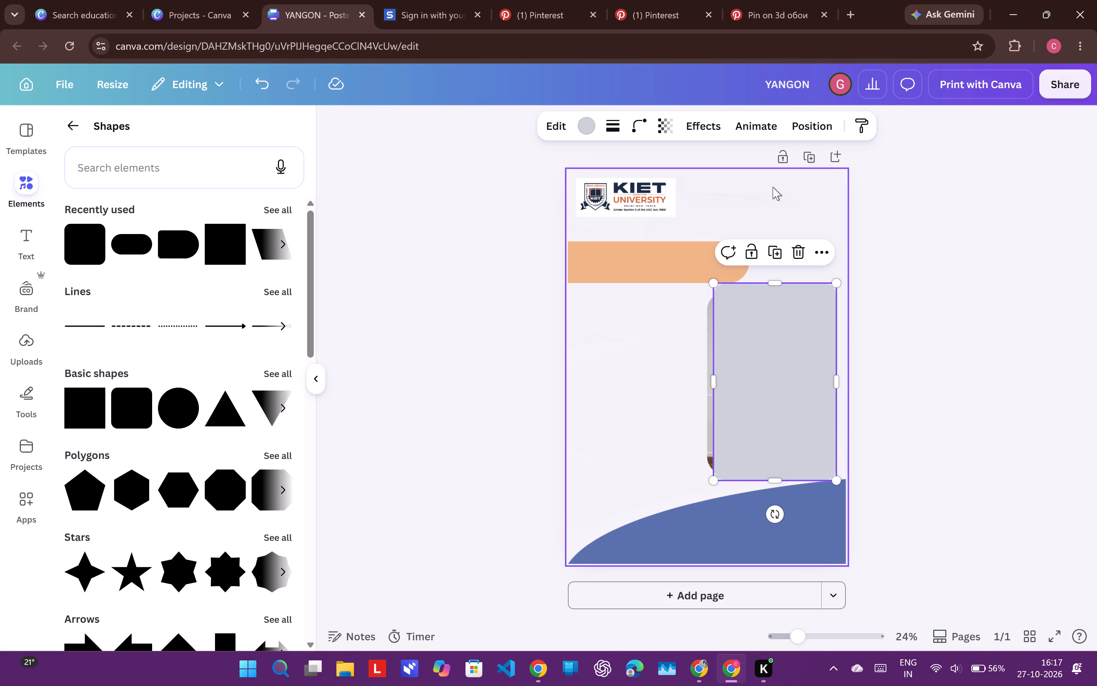
{"action": "left_click", "coordinate": [791, 121]}
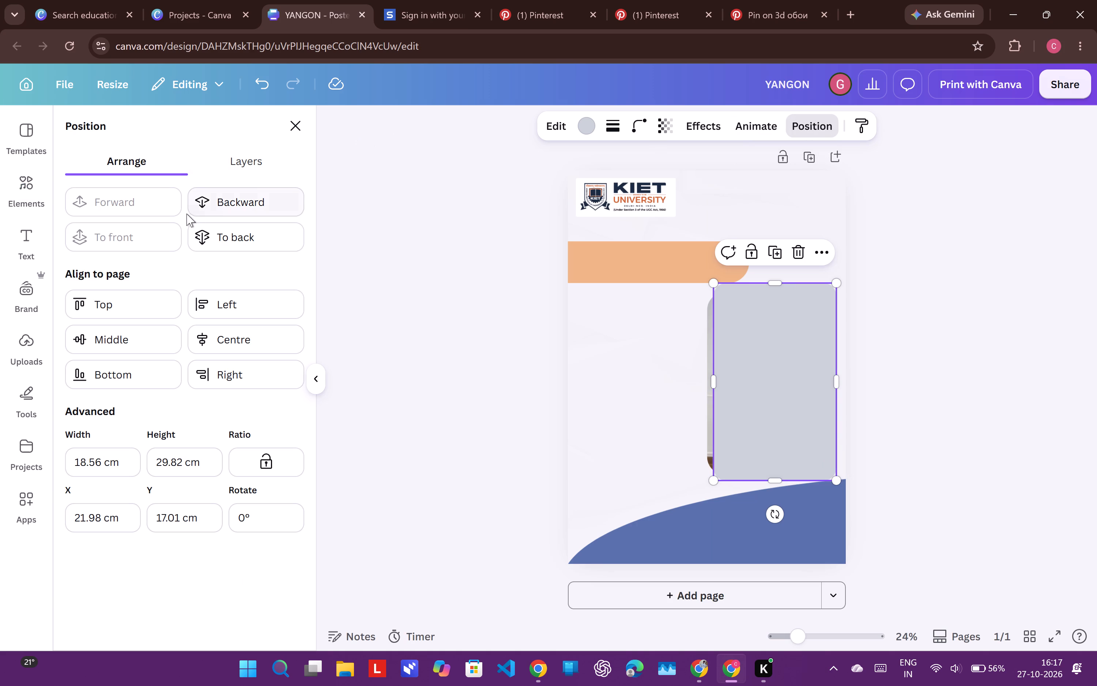
{"action": "left_click", "coordinate": [213, 198]}
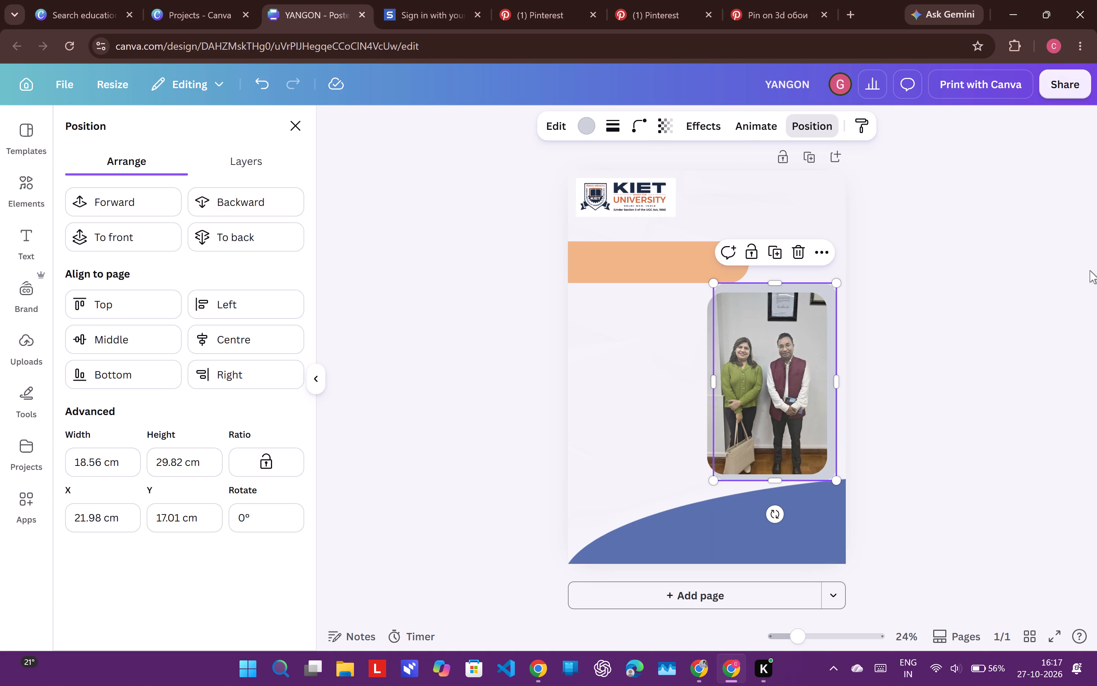
Try the brand palette's dark blue and orange on the rounded rectangle behind the photo, settling on the pale lavender-blue.
{"action": "left_click", "coordinate": [576, 120]}
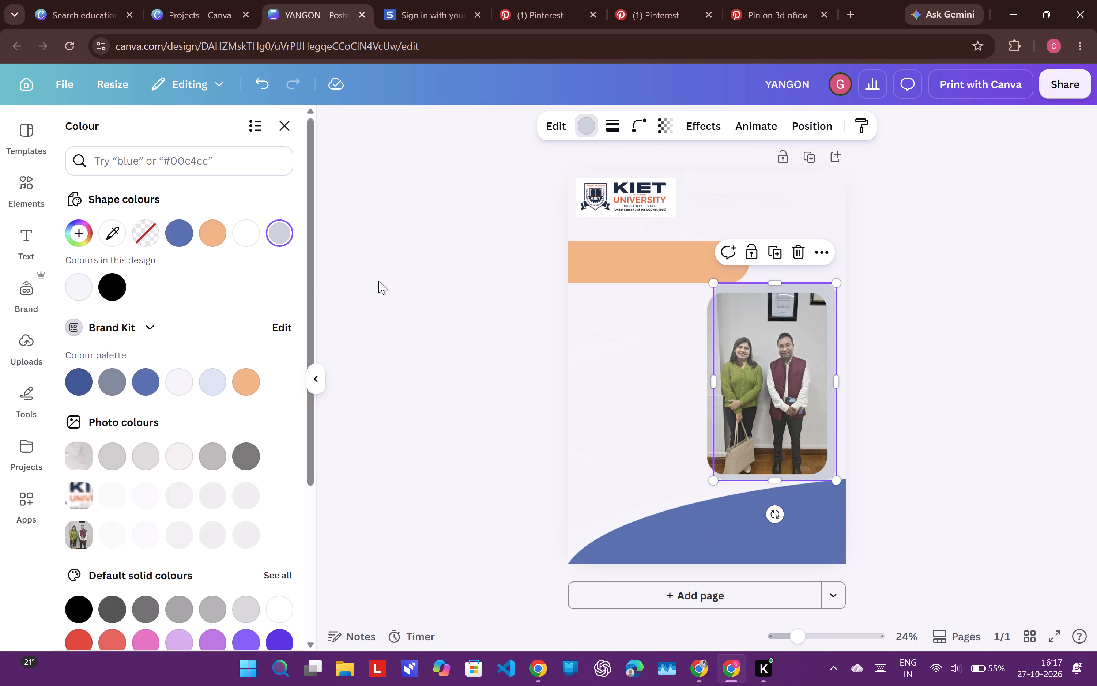
{"action": "left_click", "coordinate": [80, 378]}
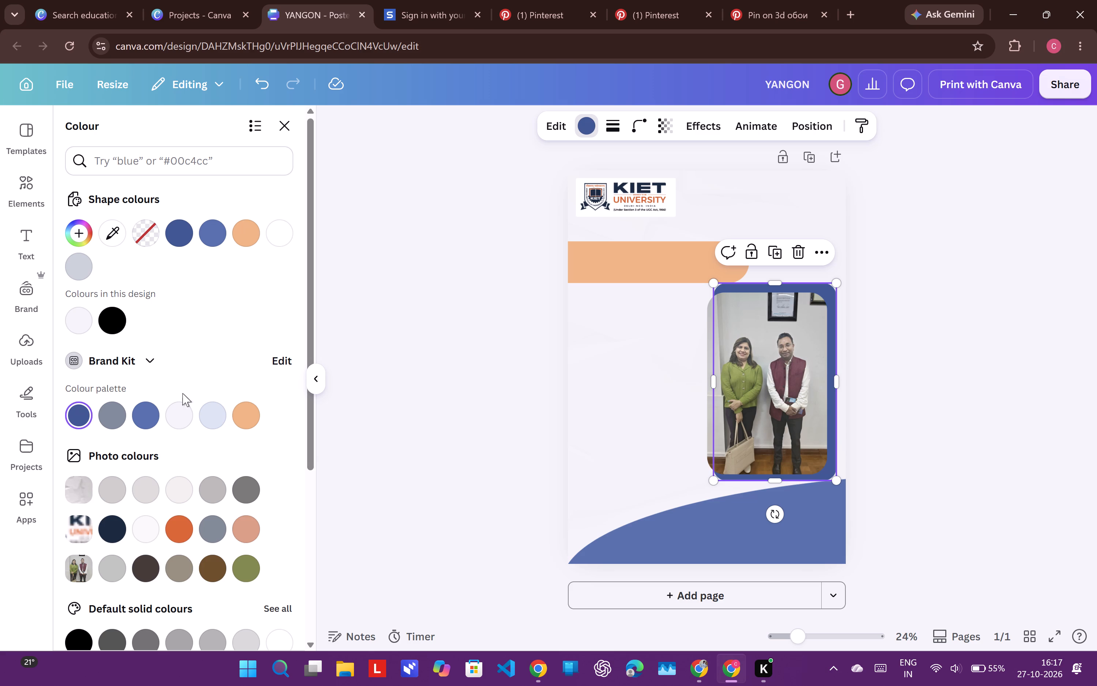
{"action": "left_click", "coordinate": [234, 413]}
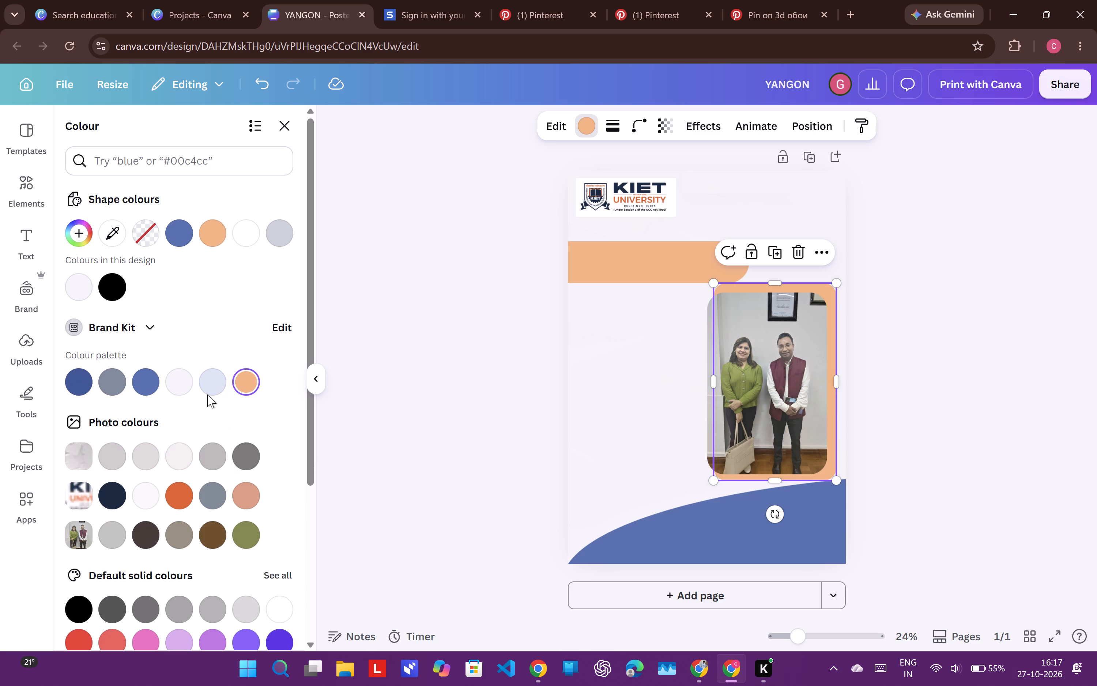
{"action": "left_click", "coordinate": [207, 386]}
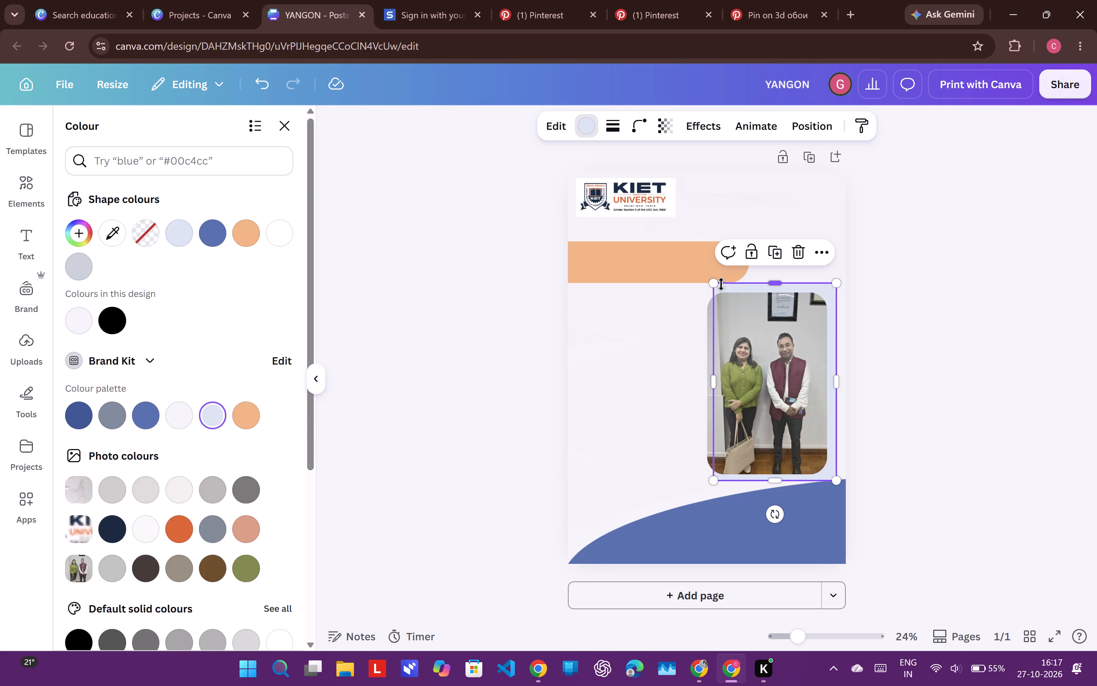
{"action": "left_click", "coordinate": [780, 287]}
Shrink the pale rounded rectangle behind the photo from its upper-right corner to about 18 by 29 cm.
{"action": "left_click_drag", "start_coordinate": [832, 285], "coordinate": [830, 287]}
{"action": "left_click_drag", "start_coordinate": [830, 287], "coordinate": [829, 289]}
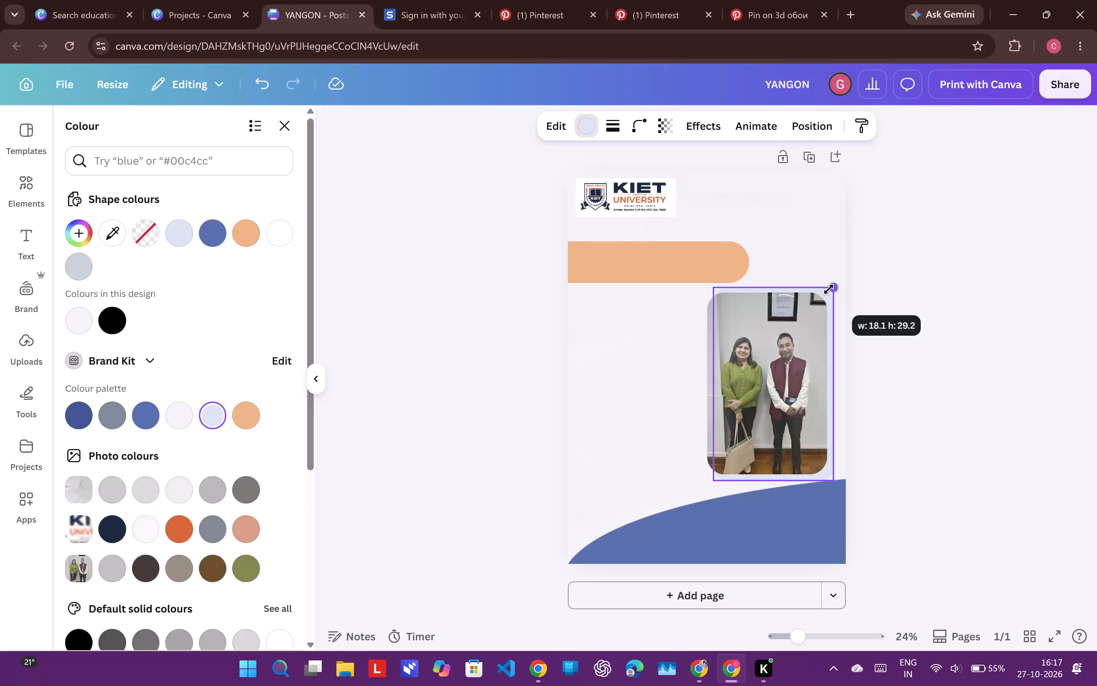
{"action": "left_click_drag", "start_coordinate": [829, 289], "coordinate": [828, 289]}
{"action": "left_click", "coordinate": [947, 376]}
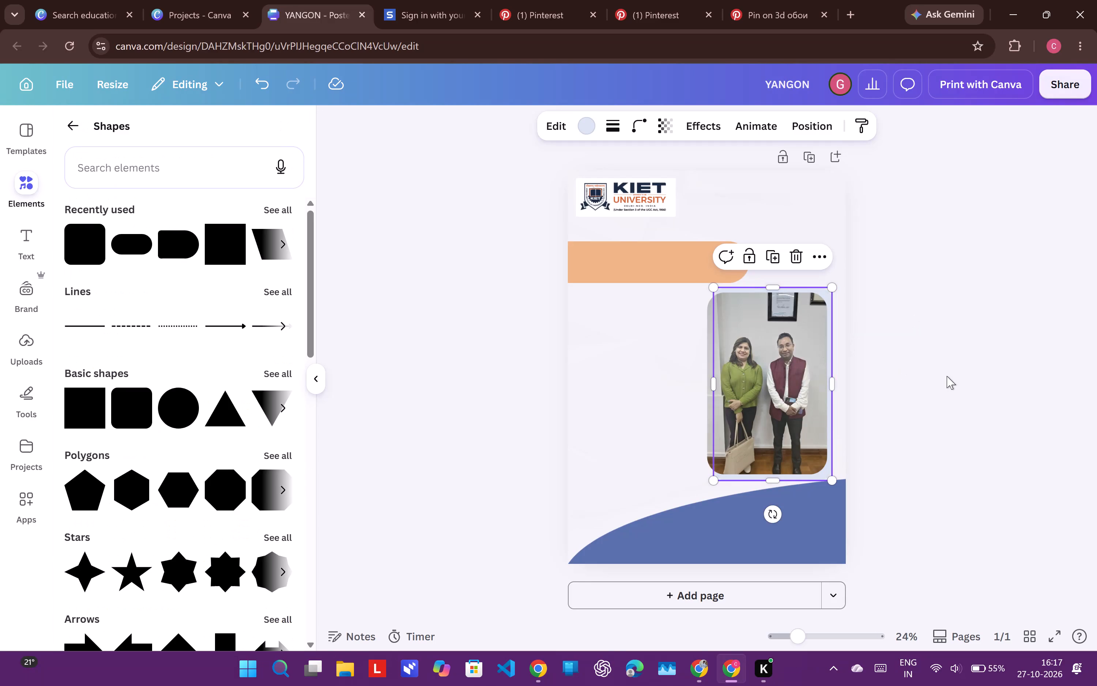
{"action": "left_click", "coordinate": [947, 376]}
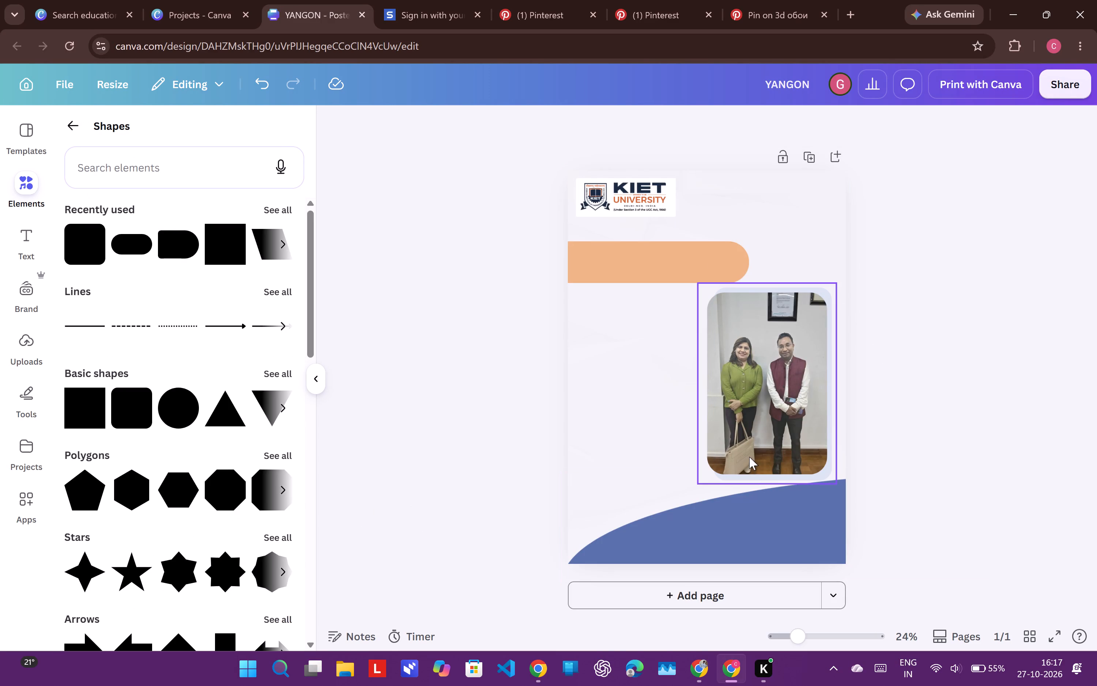
Select the pale rounded rectangle behind the photo and raise its bottom edge about level with the photo's lower edge.
{"action": "left_click", "coordinate": [757, 445]}
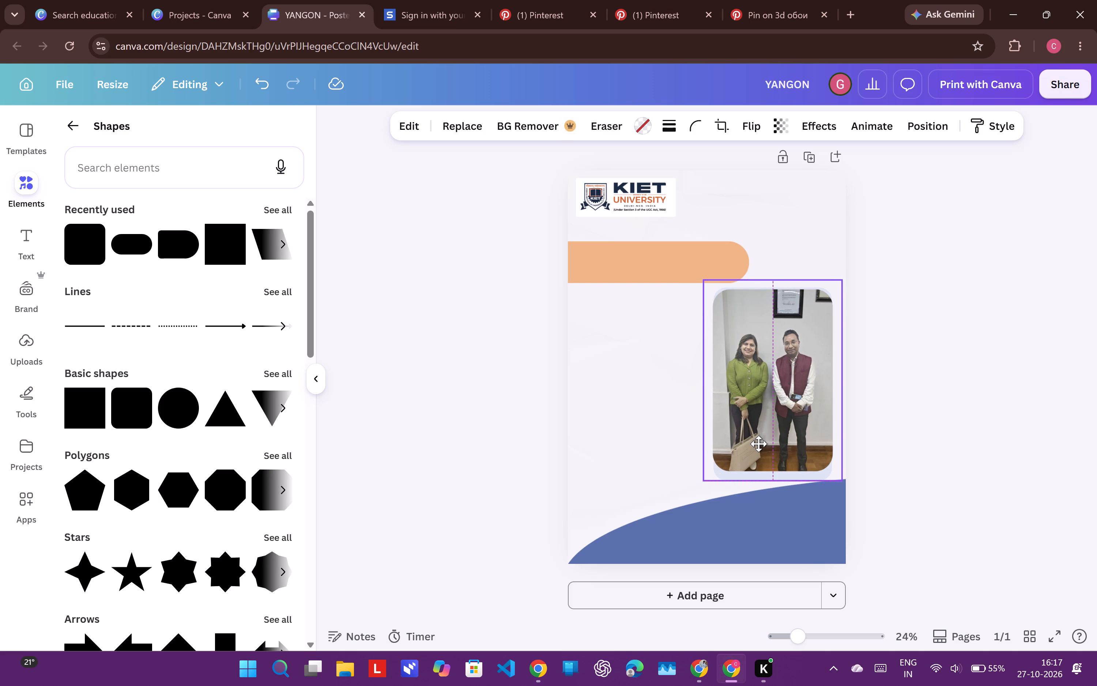
{"action": "left_click", "coordinate": [880, 418]}
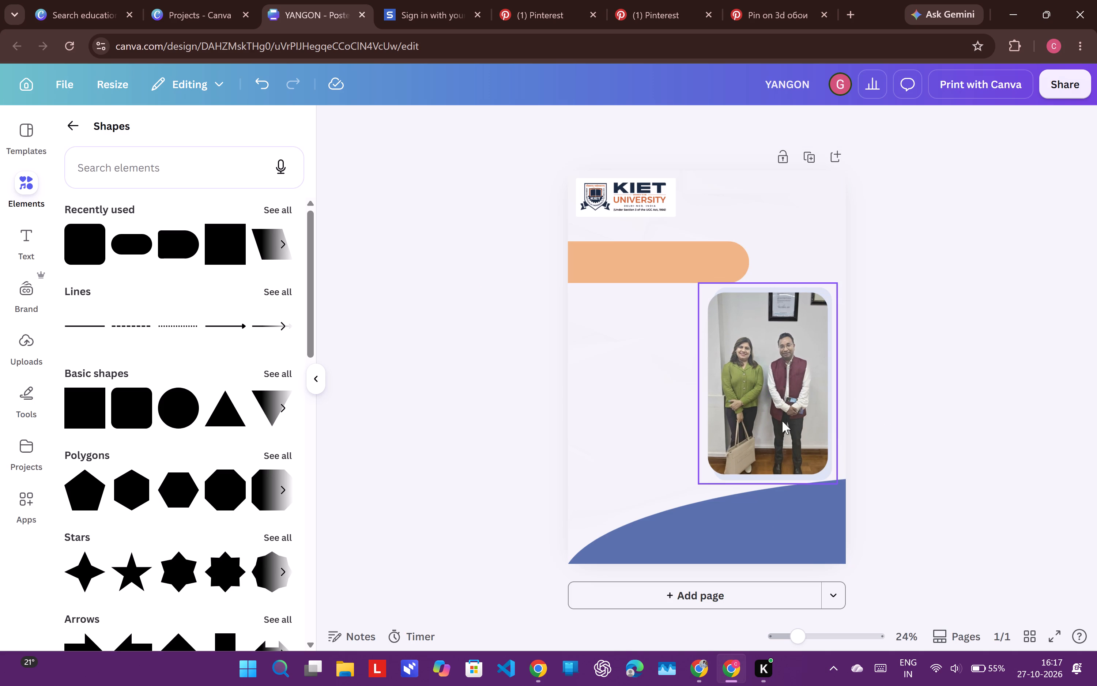
{"action": "left_click", "coordinate": [774, 458]}
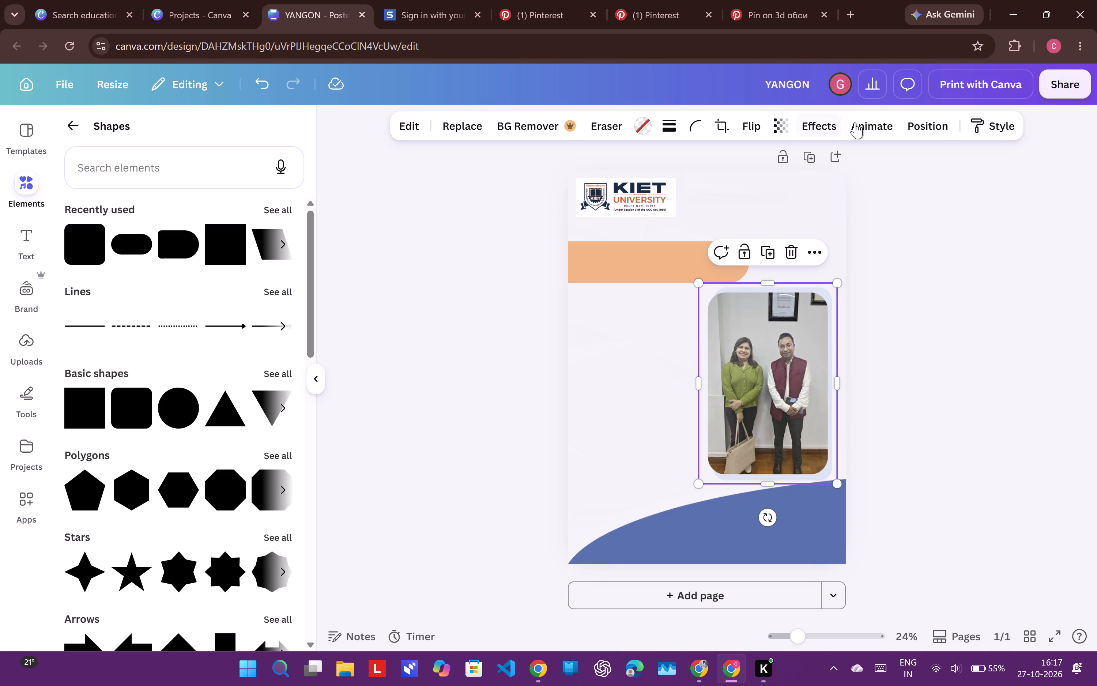
{"action": "left_click", "coordinate": [924, 126]}
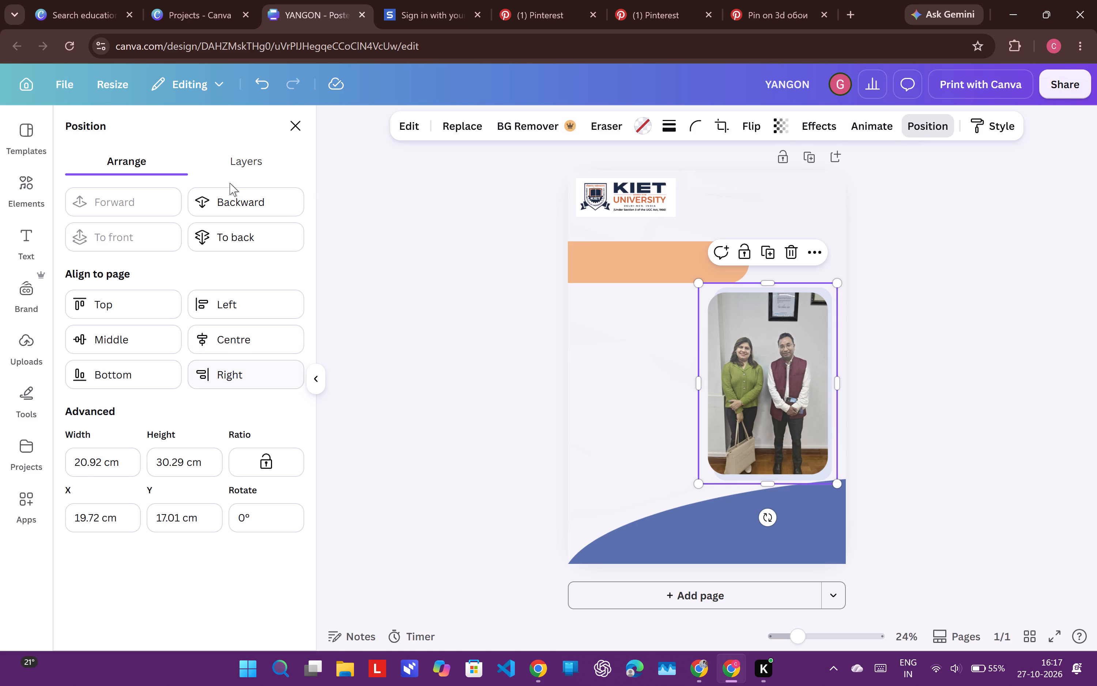
{"action": "left_click", "coordinate": [229, 152]}
{"action": "left_click", "coordinate": [207, 283]}
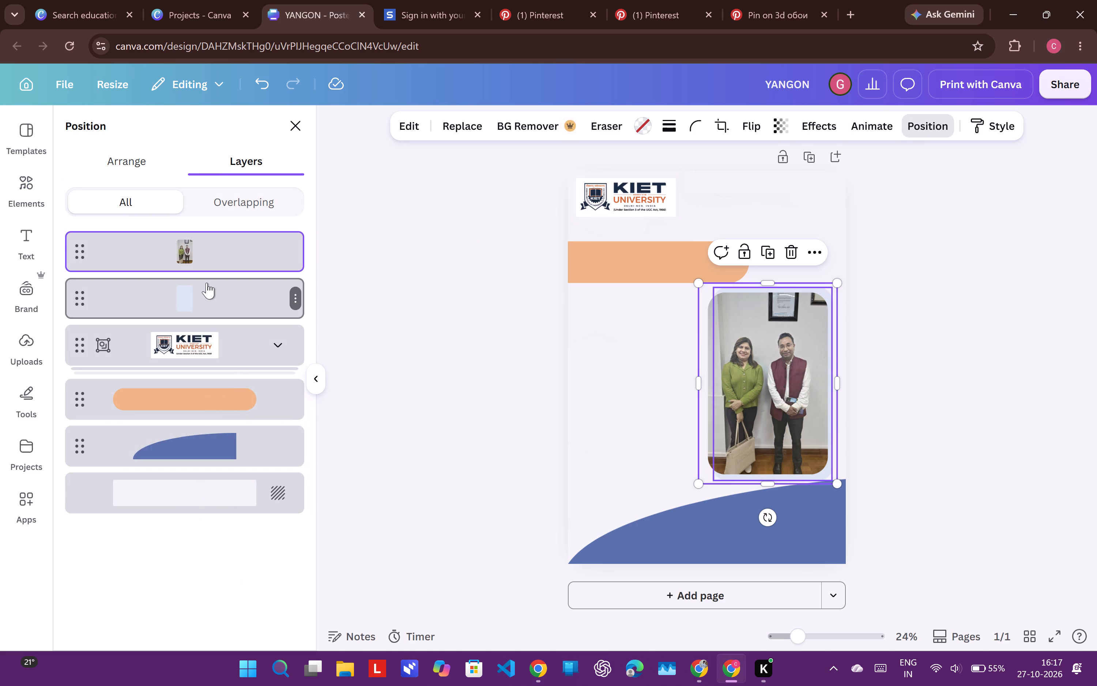
{"action": "left_click_drag", "start_coordinate": [773, 483], "coordinate": [774, 483]}
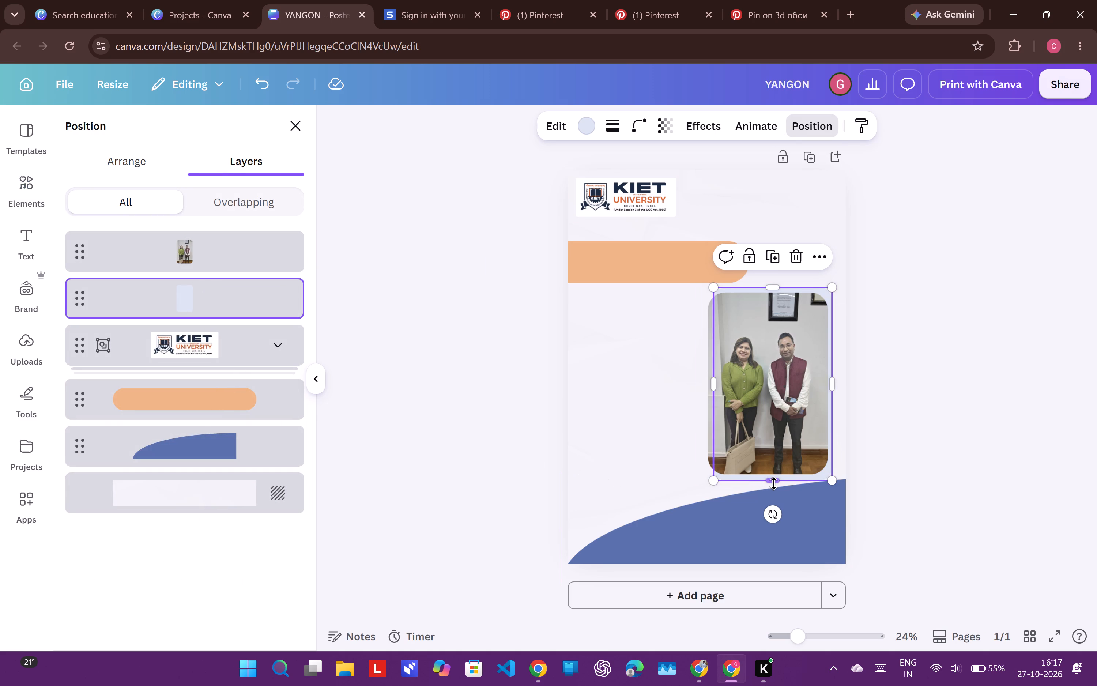
{"action": "left_click_drag", "start_coordinate": [774, 483], "coordinate": [776, 478]}
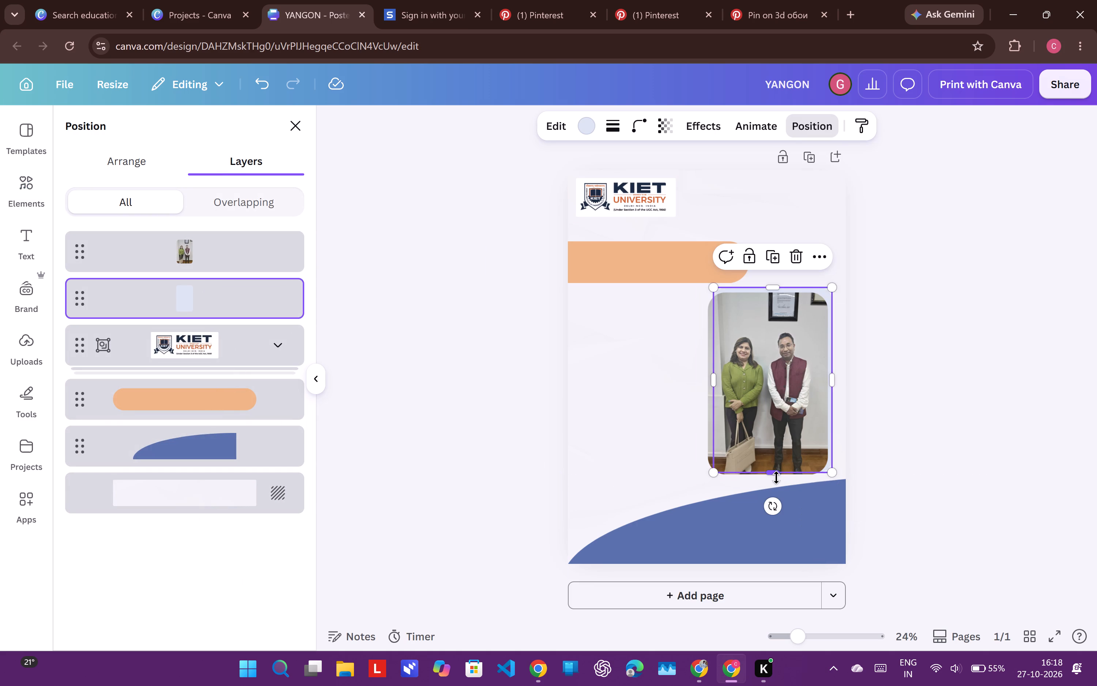
{"action": "left_click", "coordinate": [1000, 362]}
{"action": "left_click", "coordinate": [1000, 362]}
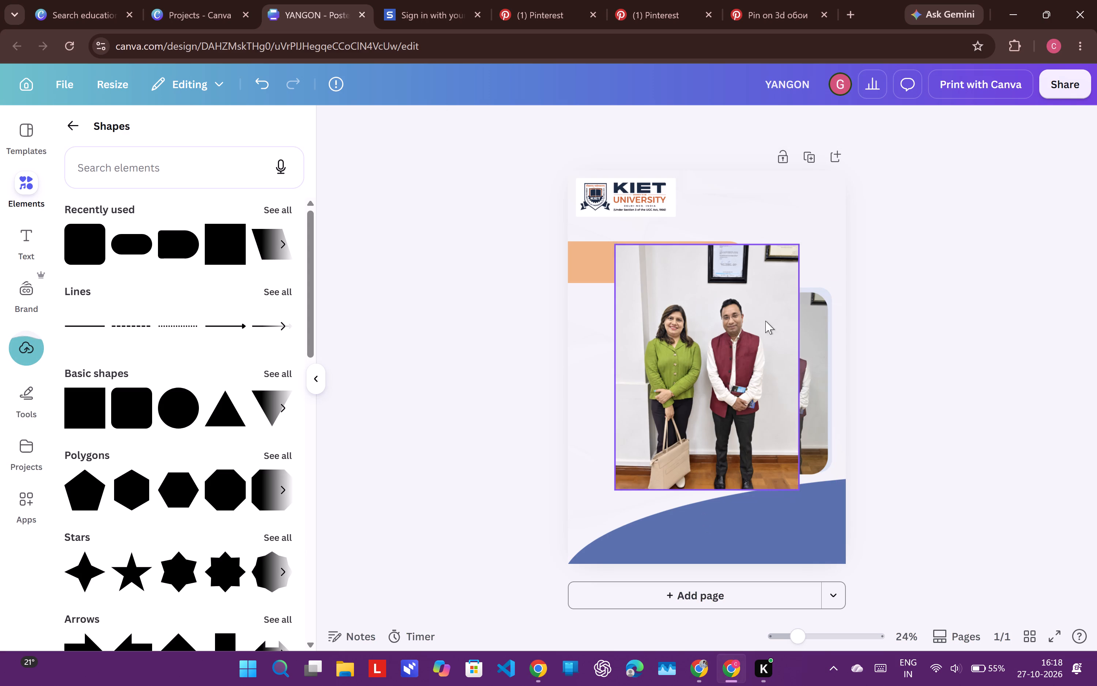
Duplicate the poster page with the pasted photo on it.
{"action": "left_click", "coordinate": [823, 265]}
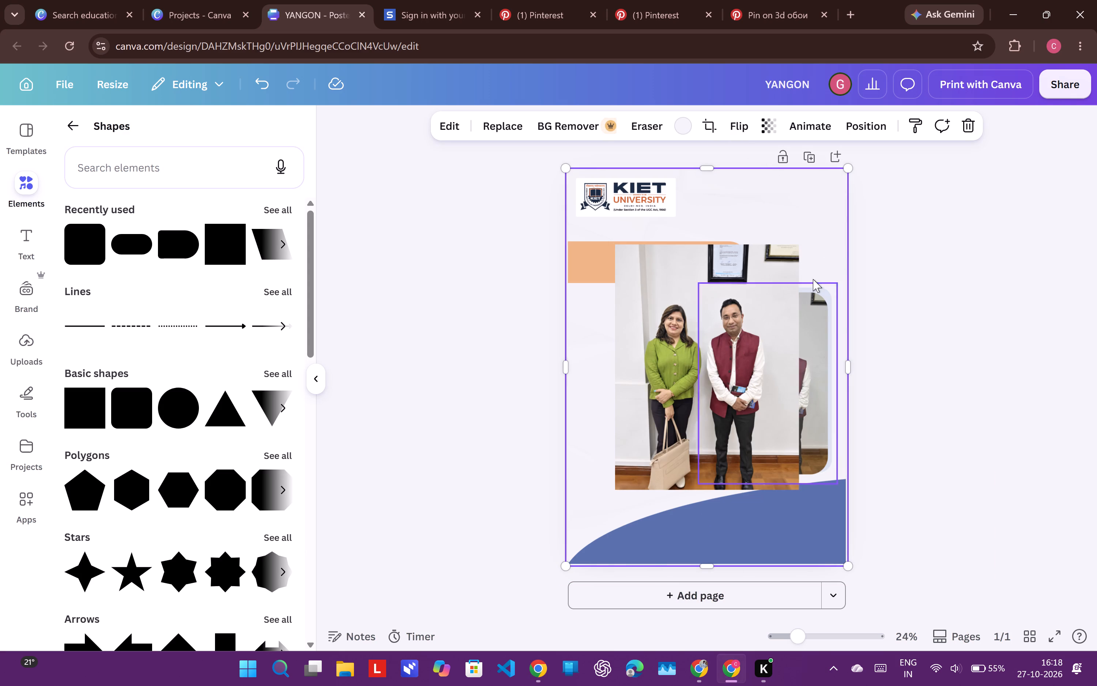
{"action": "right_click", "coordinate": [816, 208]}
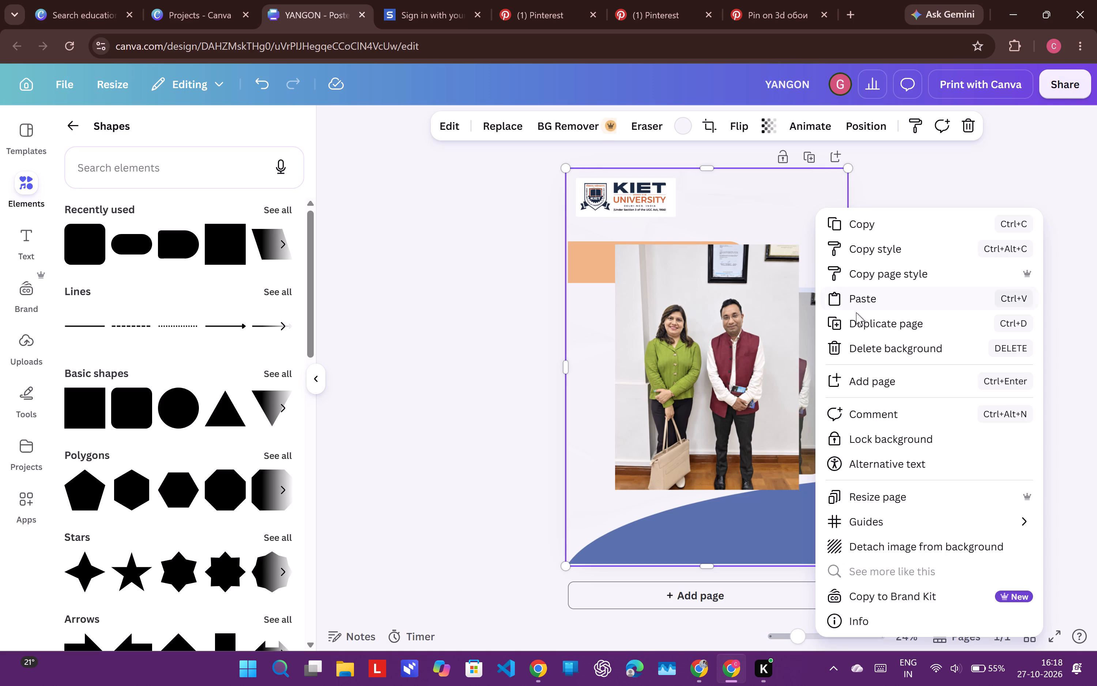
{"action": "left_click", "coordinate": [871, 315]}
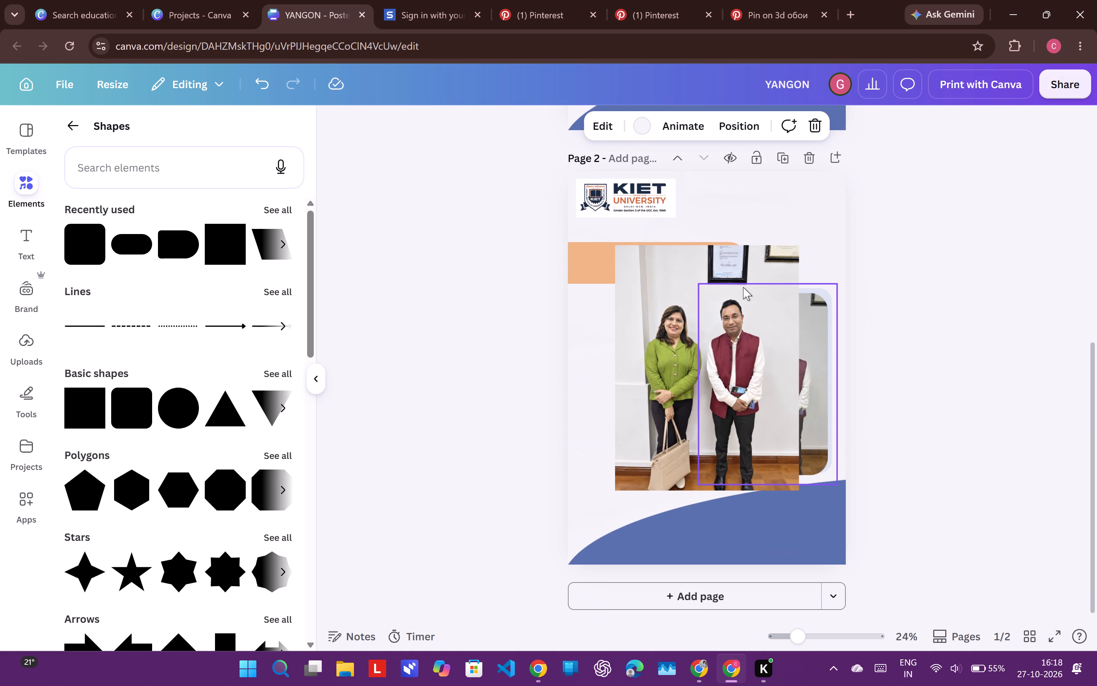
On page 2, place the pasted bright photo into the rounded frame, replacing the darker photo.
{"action": "left_click_drag", "start_coordinate": [743, 287], "coordinate": [789, 325]}
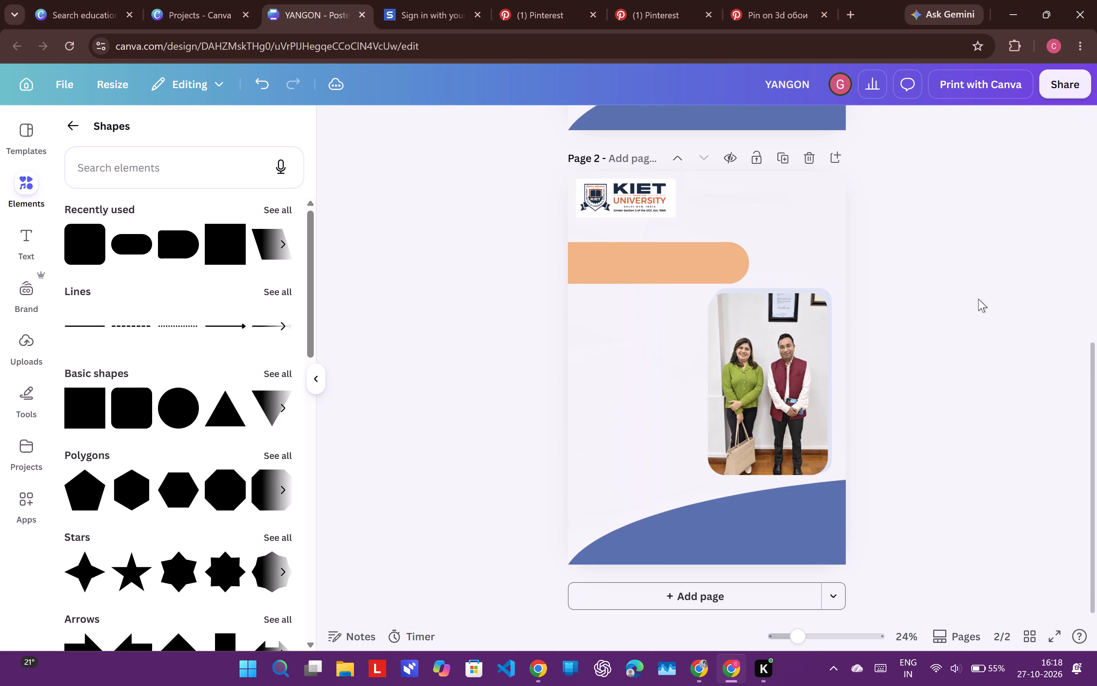
{"action": "left_click", "coordinate": [978, 299]}
Delete the loose pasted photo from page 1.
{"action": "scroll", "coordinate": [978, 299], "scroll_direction": "up", "scroll_amount": 4}
{"action": "left_click", "coordinate": [648, 347]}
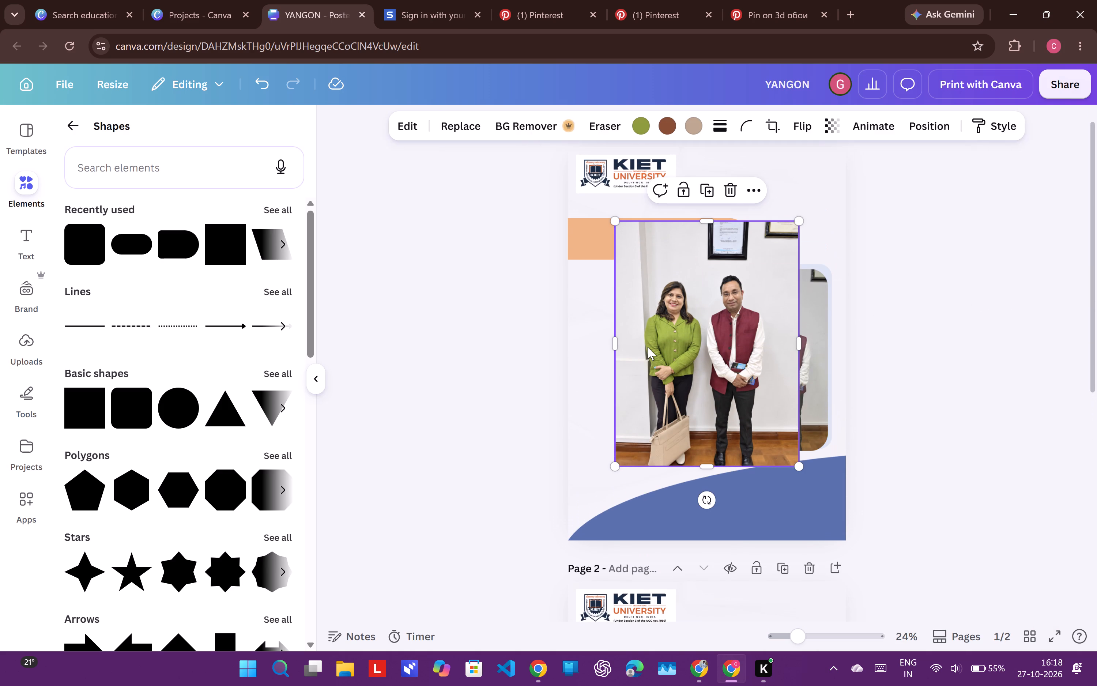
{"action": "left_click", "coordinate": [731, 195]}
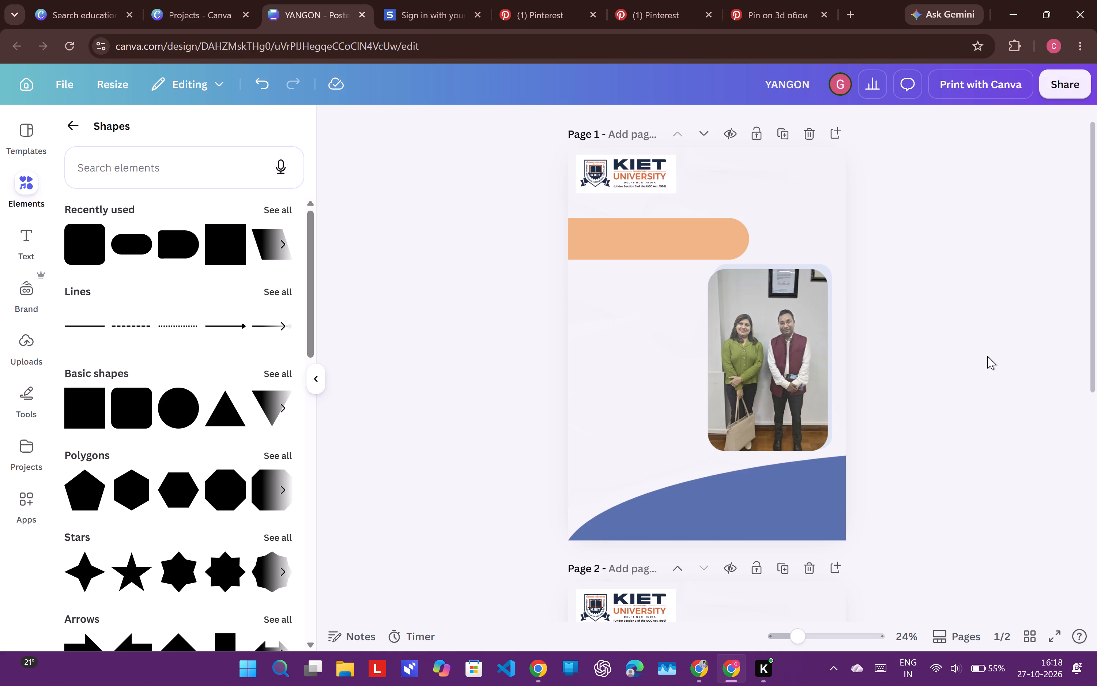
Move page 2's orange banner slightly up and right, leaving equal 2.2 cm gaps to the logo and the photo's backing shape.
{"action": "scroll", "coordinate": [987, 356], "scroll_direction": "down", "scroll_amount": 5}
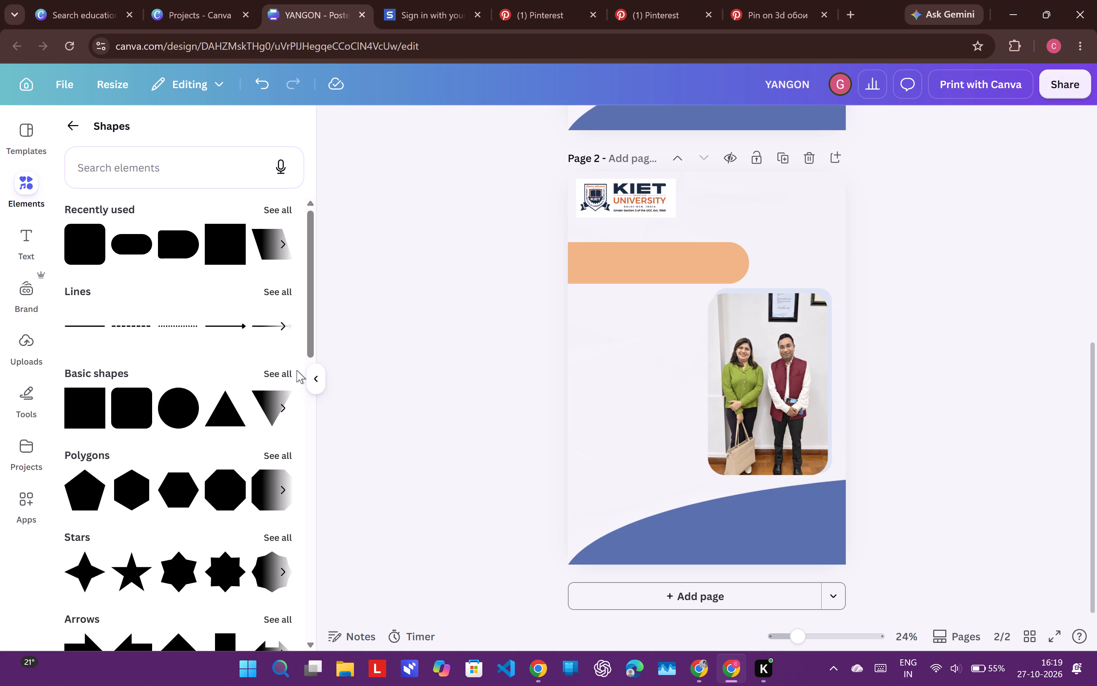
{"action": "left_click_drag", "start_coordinate": [647, 260], "coordinate": [652, 252]}
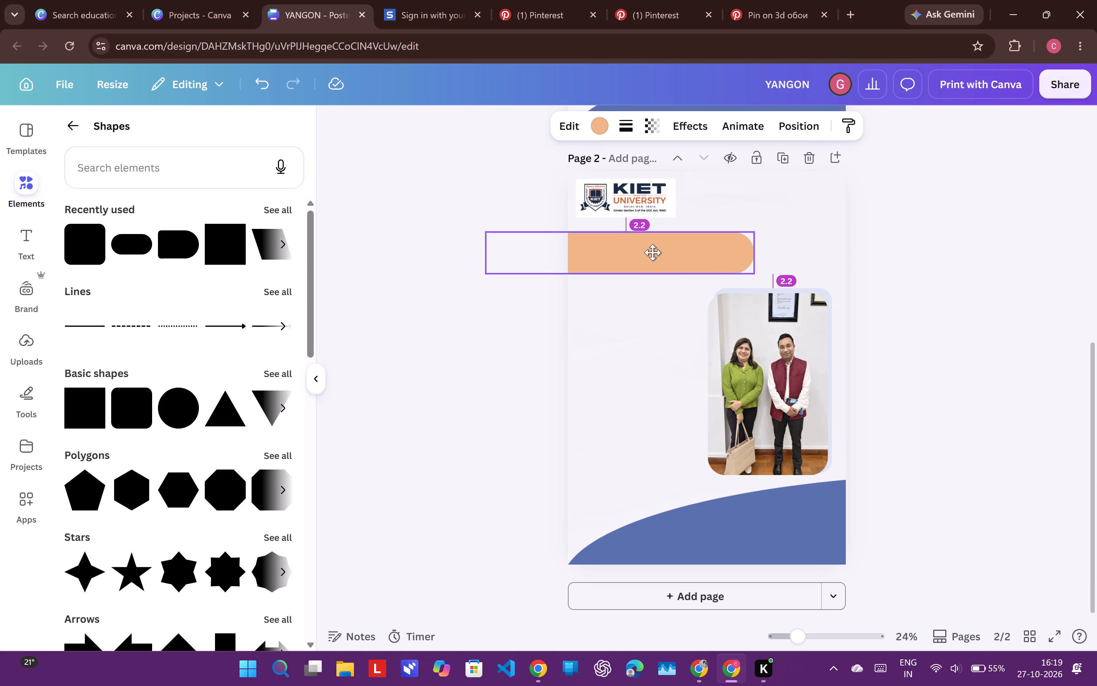
{"action": "left_click_drag", "start_coordinate": [652, 252], "coordinate": [653, 252]}
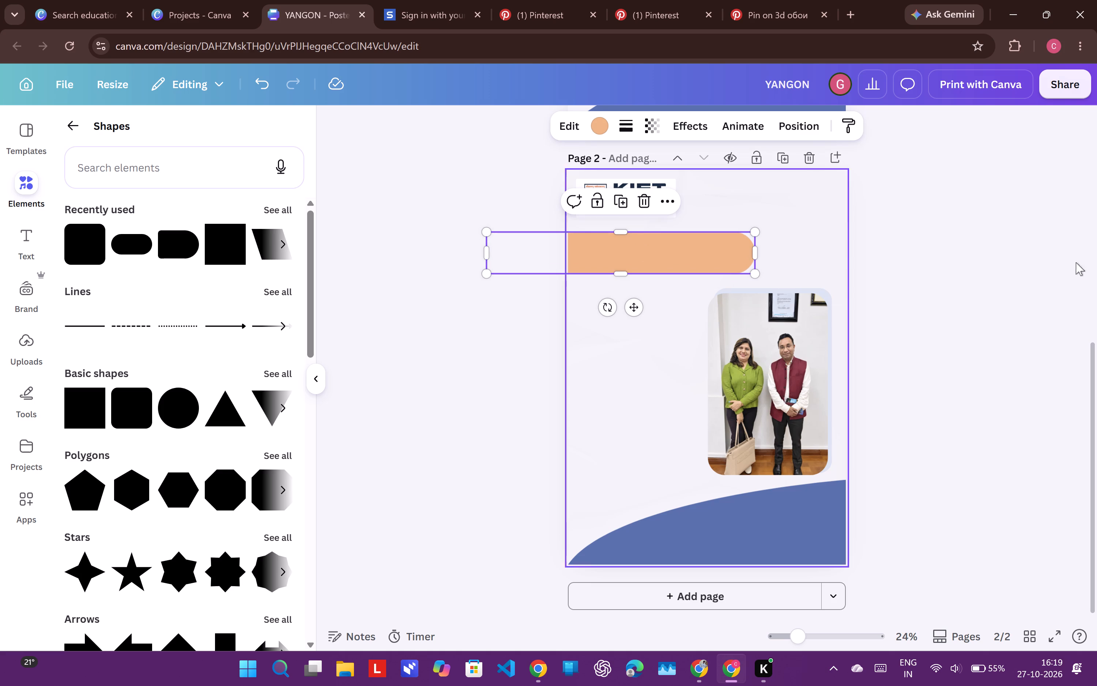
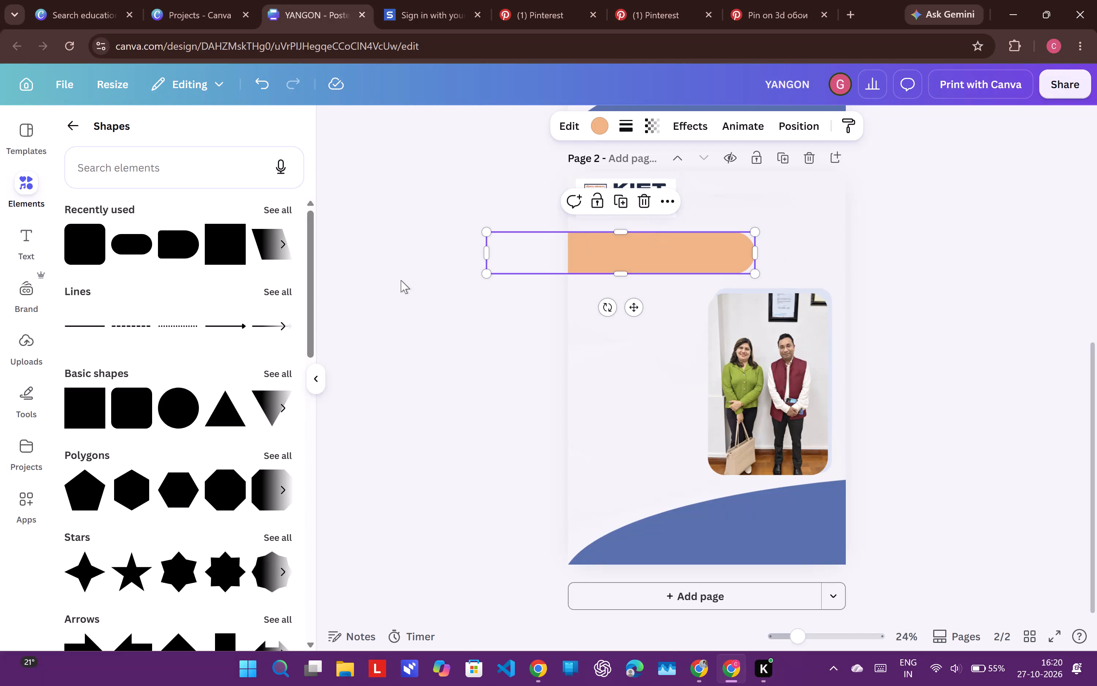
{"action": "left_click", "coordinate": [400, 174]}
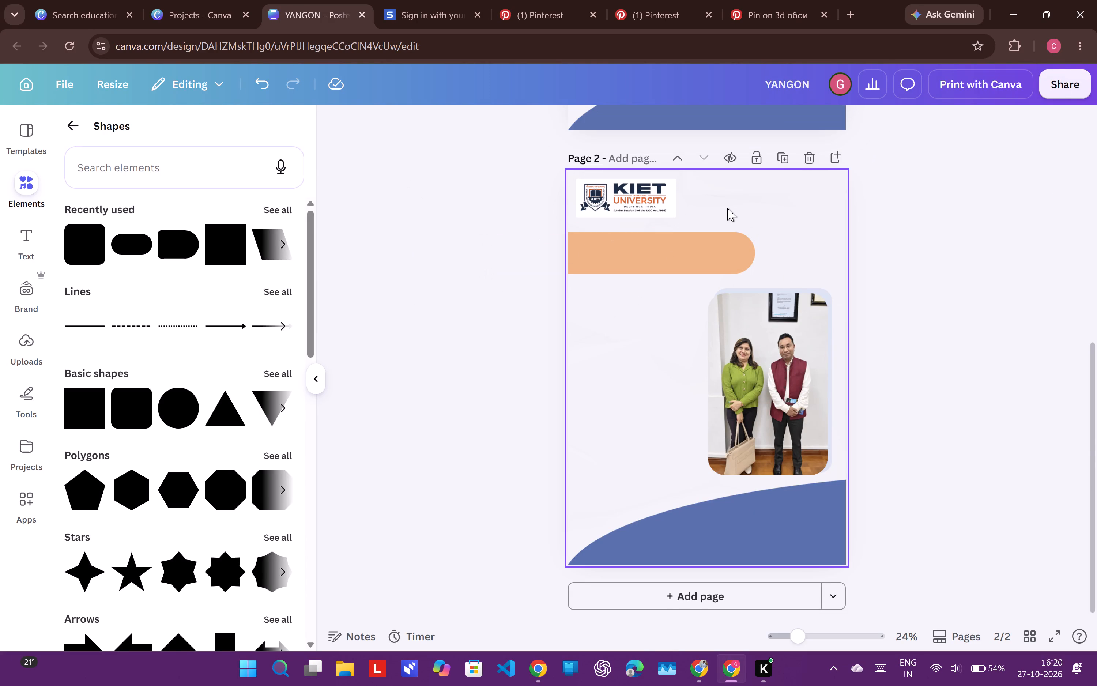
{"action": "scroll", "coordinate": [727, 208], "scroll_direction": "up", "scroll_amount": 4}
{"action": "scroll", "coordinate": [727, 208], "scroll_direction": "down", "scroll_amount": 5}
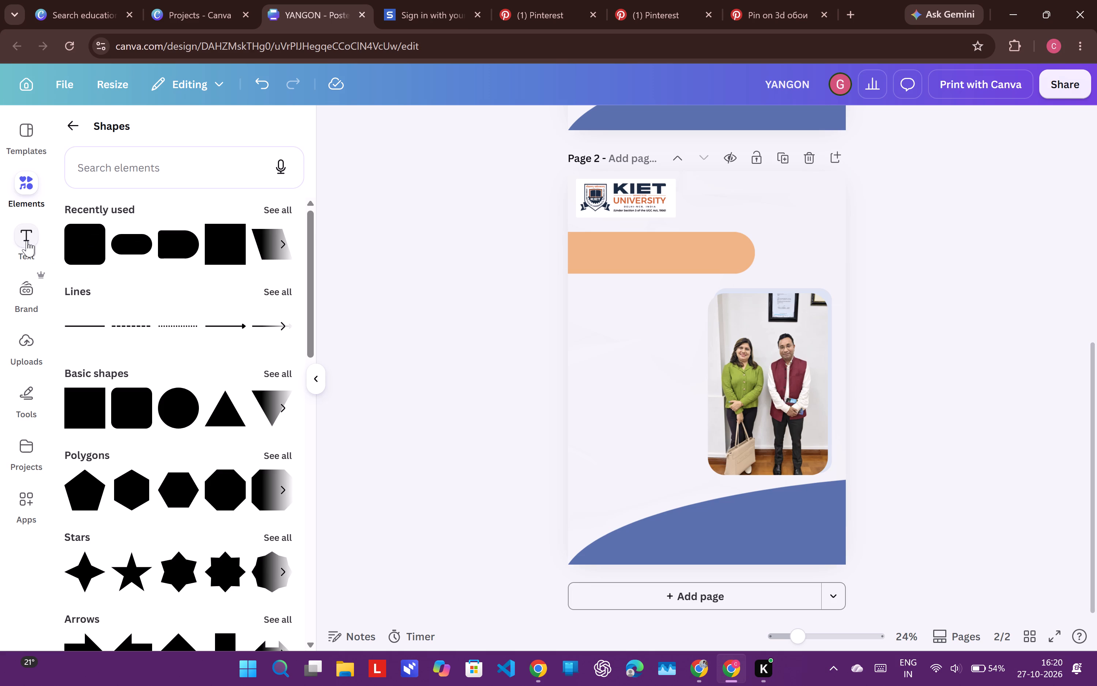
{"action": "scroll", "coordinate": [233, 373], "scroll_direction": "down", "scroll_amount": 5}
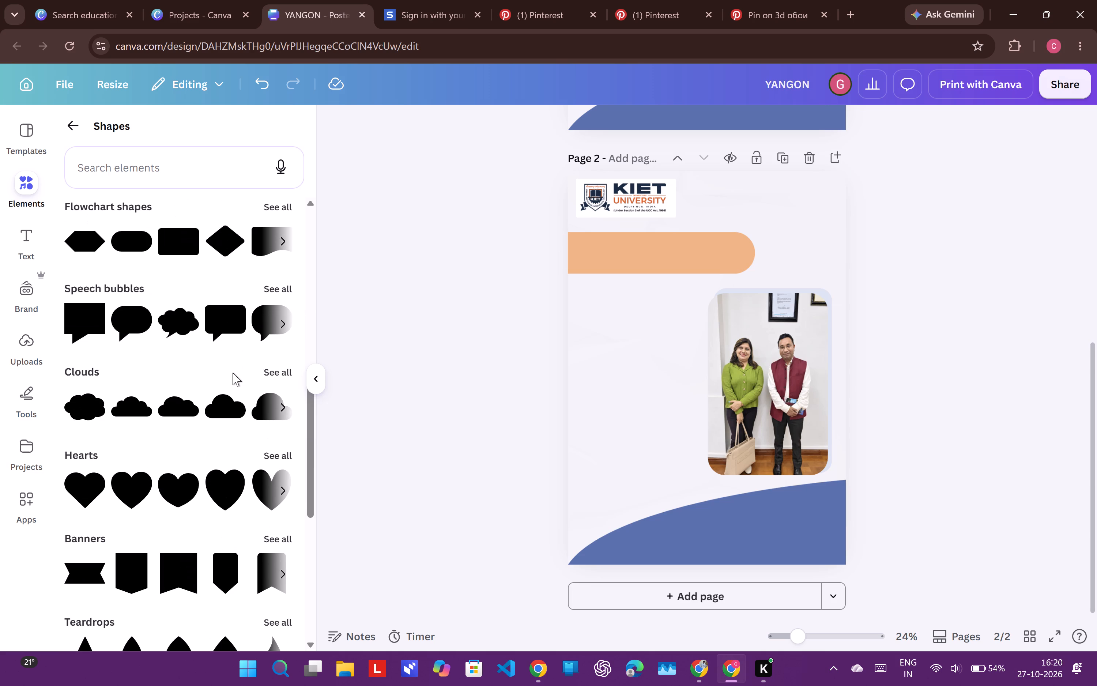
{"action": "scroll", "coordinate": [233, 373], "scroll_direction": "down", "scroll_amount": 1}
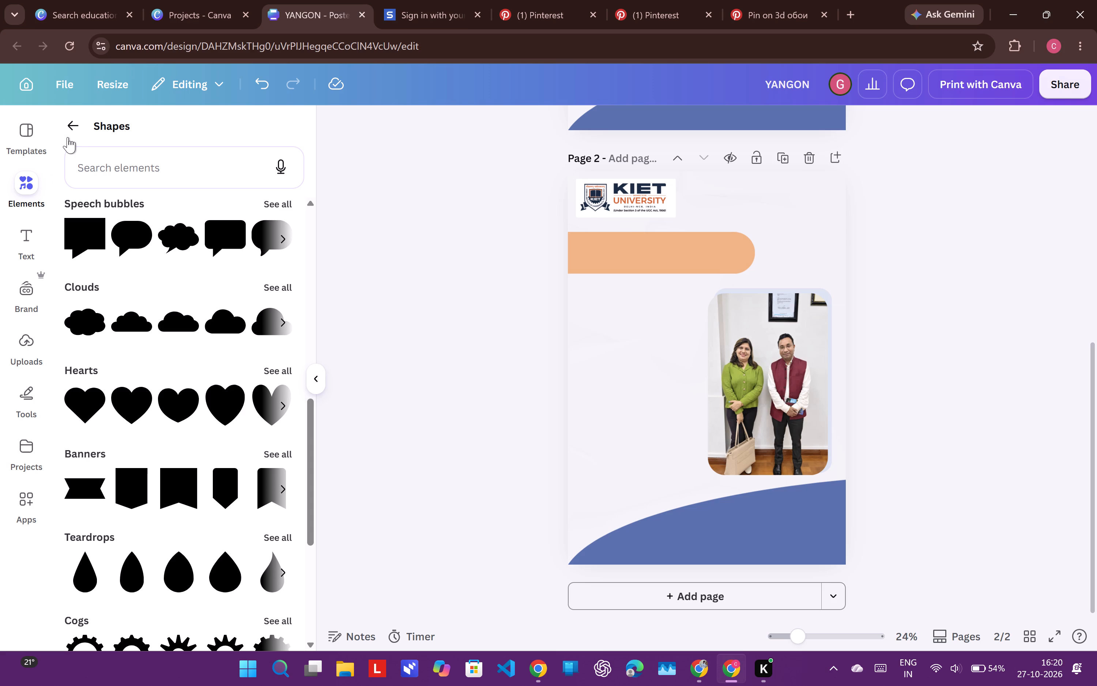
Search the graphics for TEAM LOGO and place the black three-person icon, shrunk, in page 2's empty area beside the photo.
{"action": "left_click", "coordinate": [68, 135]}
{"action": "scroll", "coordinate": [178, 355], "scroll_direction": "down", "scroll_amount": 1}
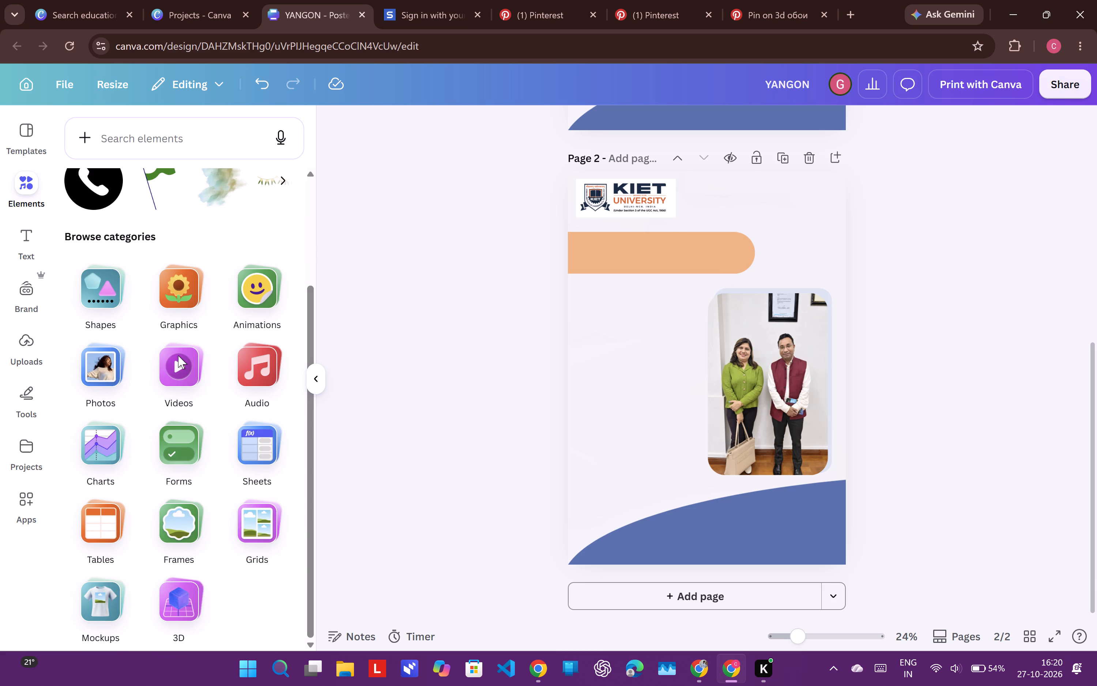
{"action": "scroll", "coordinate": [178, 355], "scroll_direction": "down", "scroll_amount": 1}
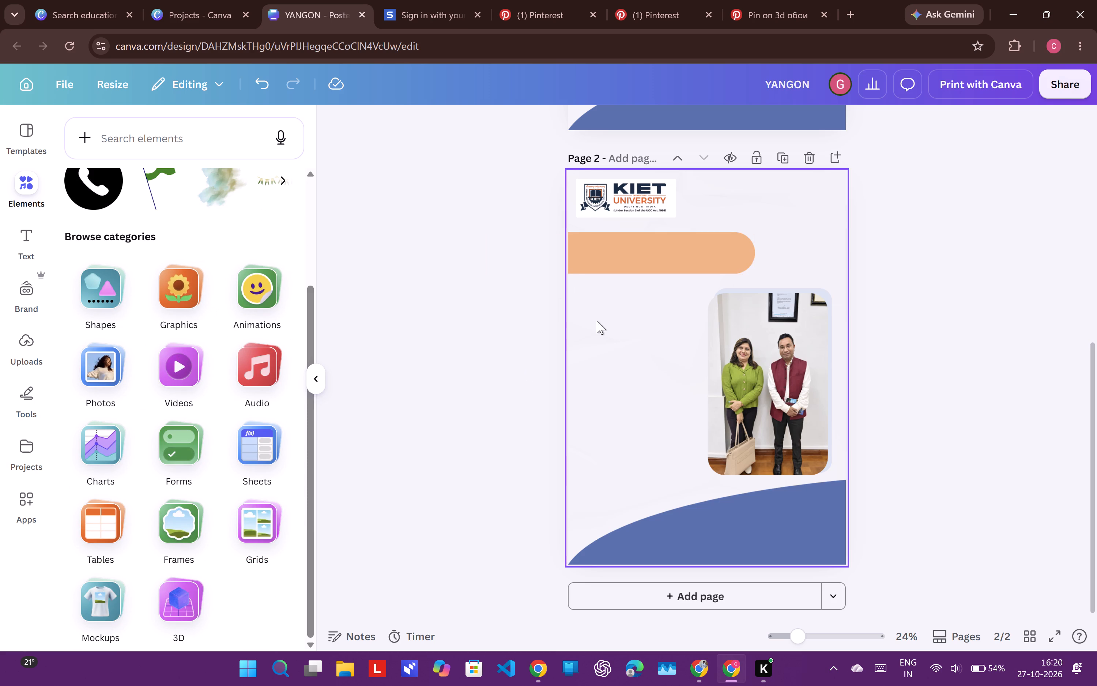
{"action": "left_click", "coordinate": [176, 313]}
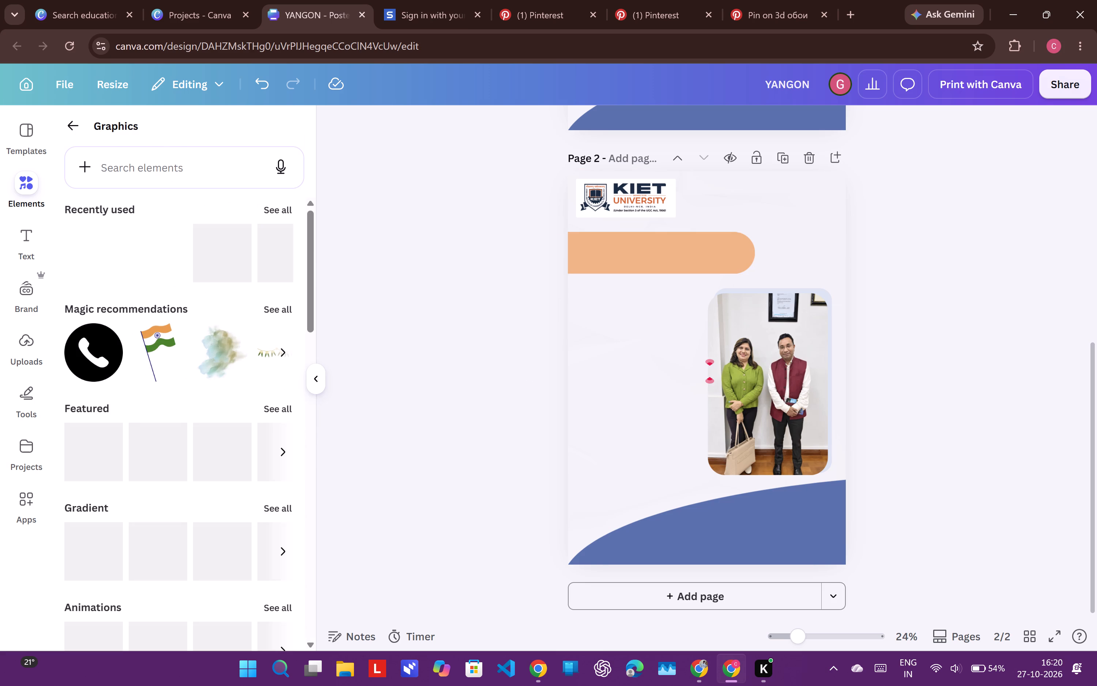
{"action": "left_click", "coordinate": [170, 172]}
{"action": "type", "text": "TEAM LOGO"}
{"action": "key", "text": "Return"}
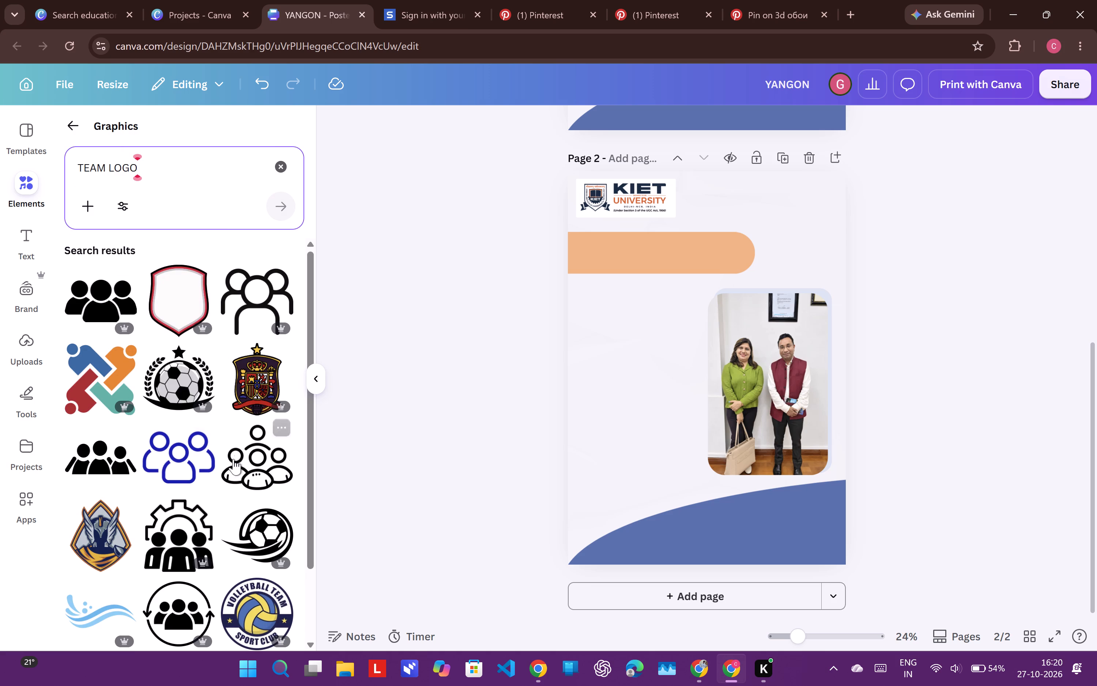
{"action": "left_click", "coordinate": [125, 309]}
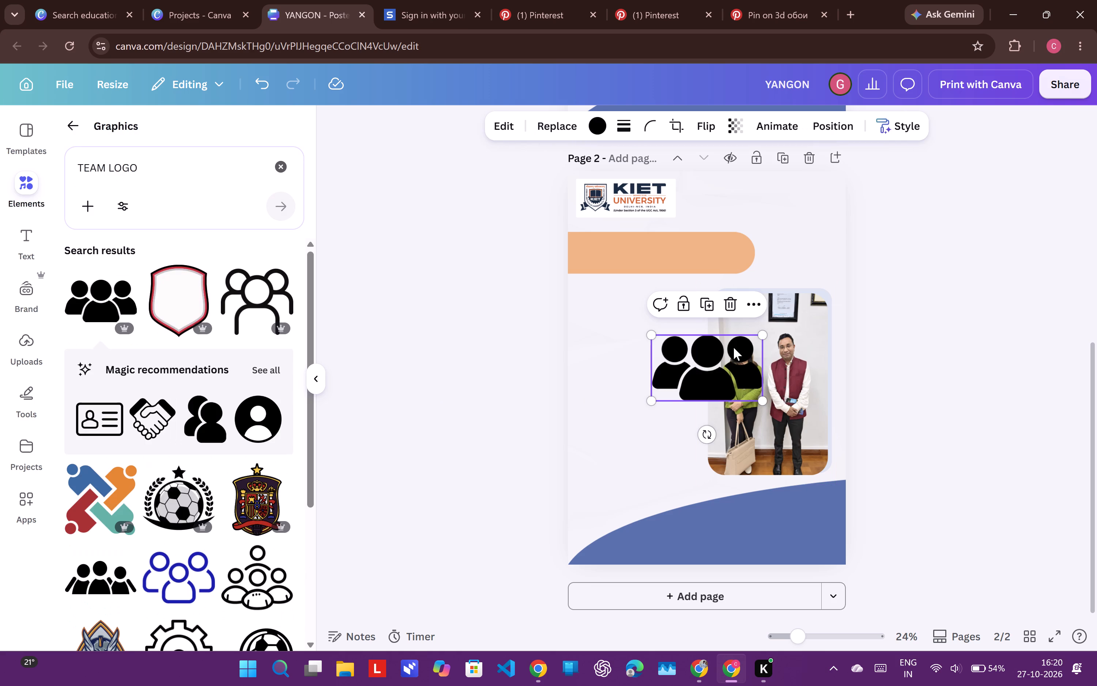
{"action": "left_click_drag", "start_coordinate": [734, 347], "coordinate": [663, 329]}
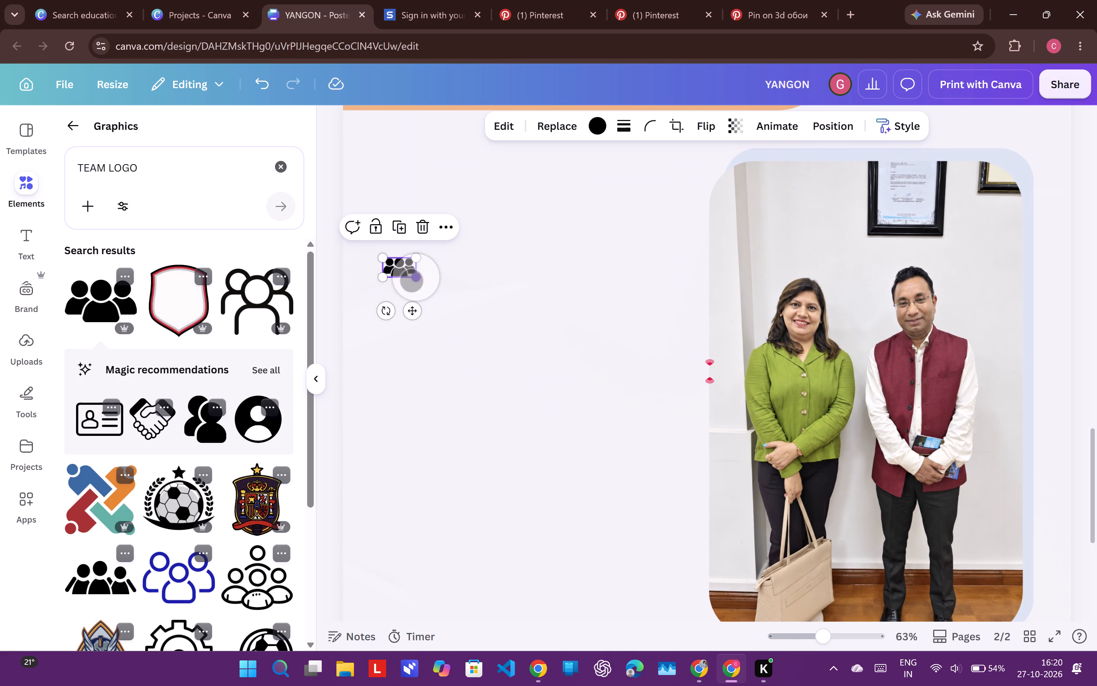
Recolour the three-person icon with the Brand Kit's darkest blue and nudge it slightly down and left.
{"action": "left_click", "coordinate": [602, 119]}
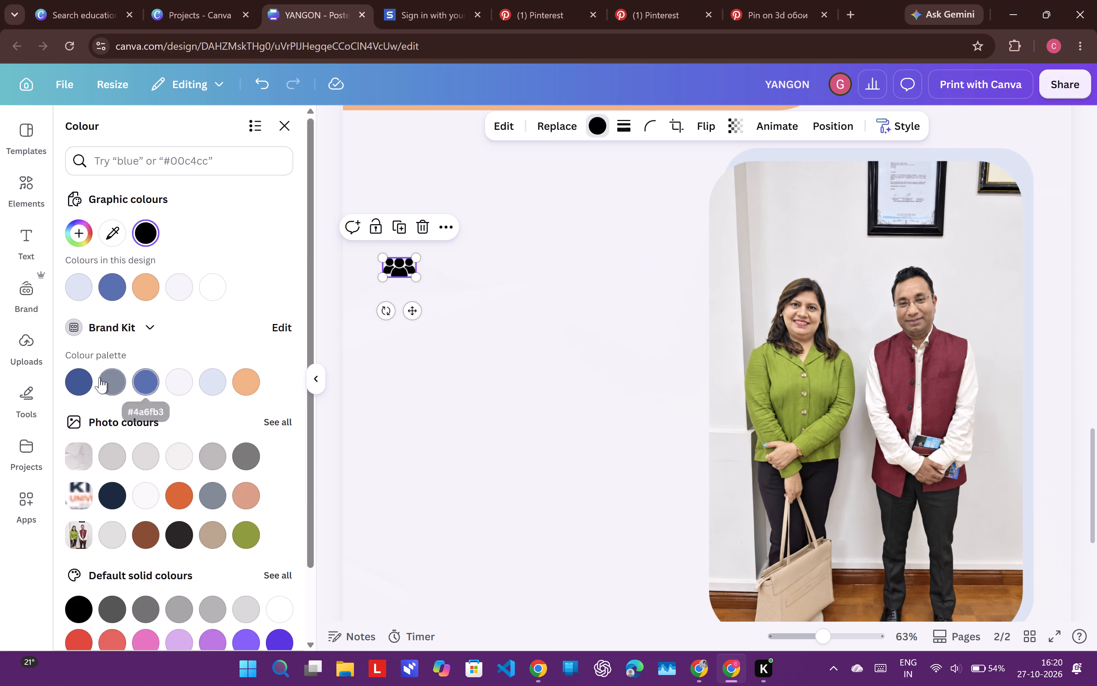
{"action": "left_click", "coordinate": [80, 377]}
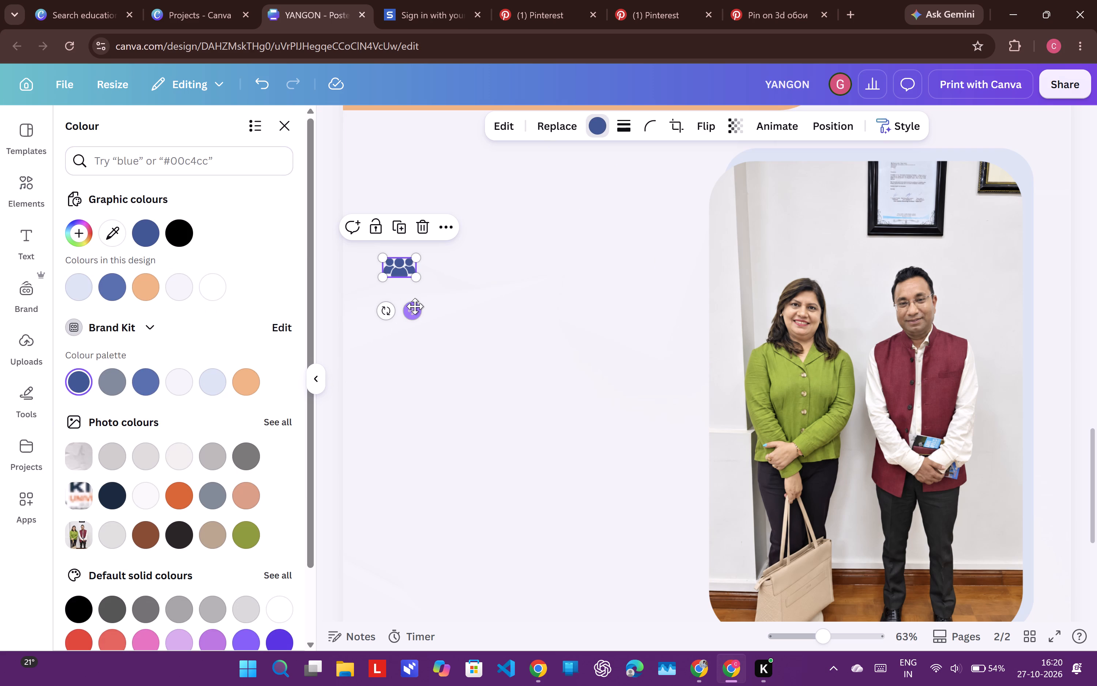
{"action": "left_click_drag", "start_coordinate": [415, 306], "coordinate": [408, 309]}
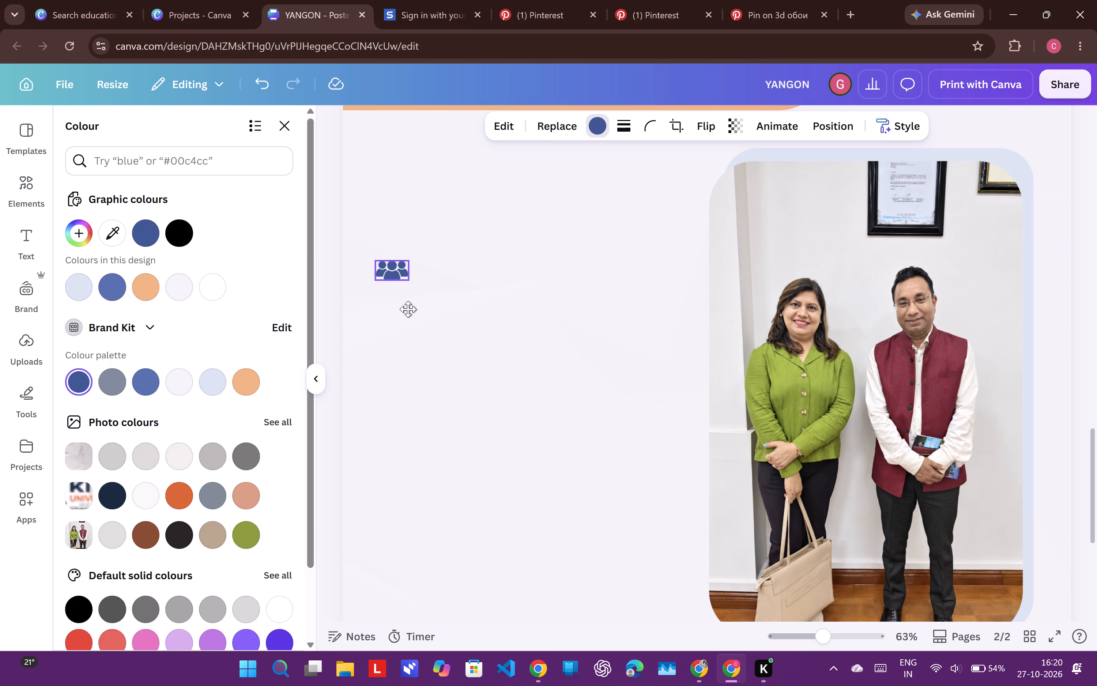
{"action": "left_click_drag", "start_coordinate": [408, 309], "coordinate": [410, 311]}
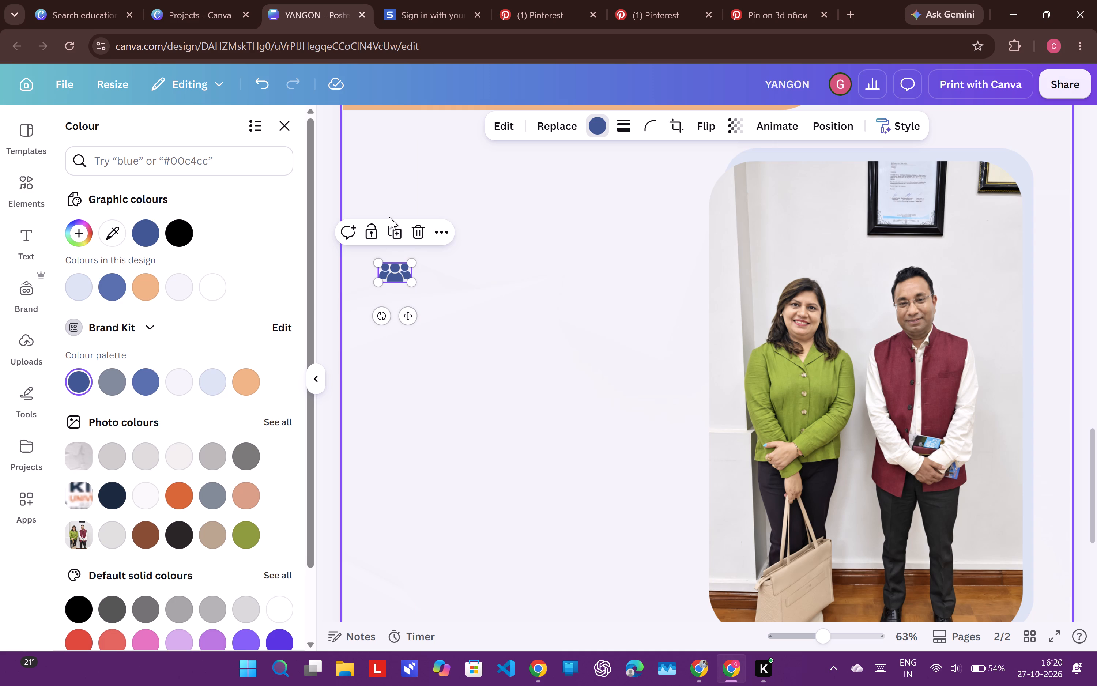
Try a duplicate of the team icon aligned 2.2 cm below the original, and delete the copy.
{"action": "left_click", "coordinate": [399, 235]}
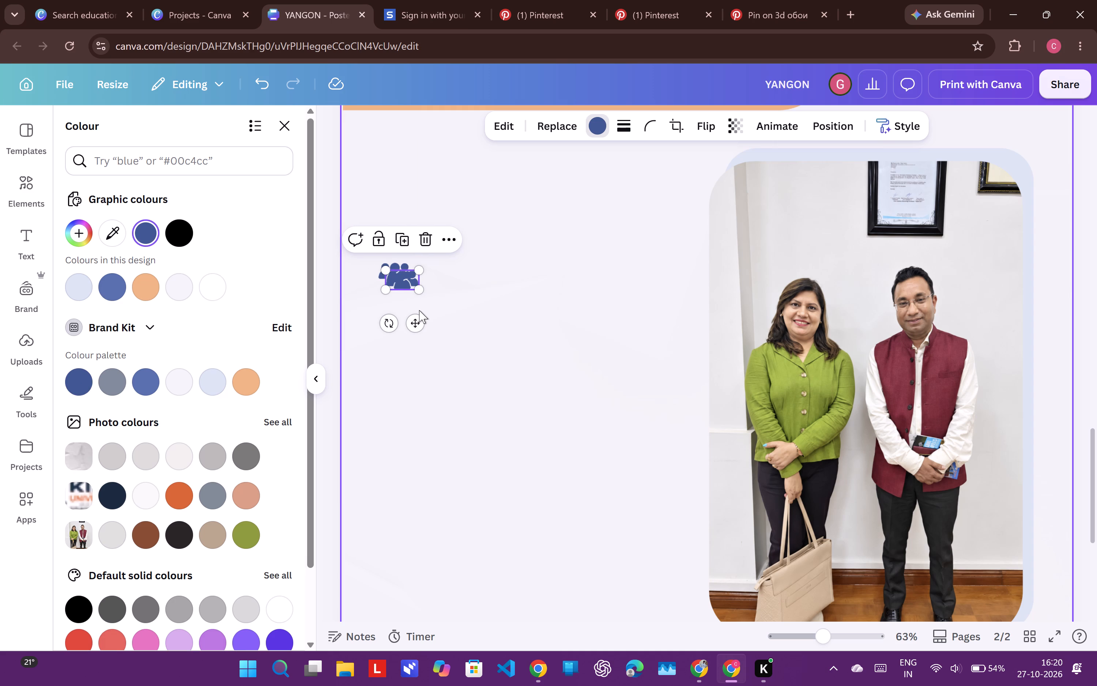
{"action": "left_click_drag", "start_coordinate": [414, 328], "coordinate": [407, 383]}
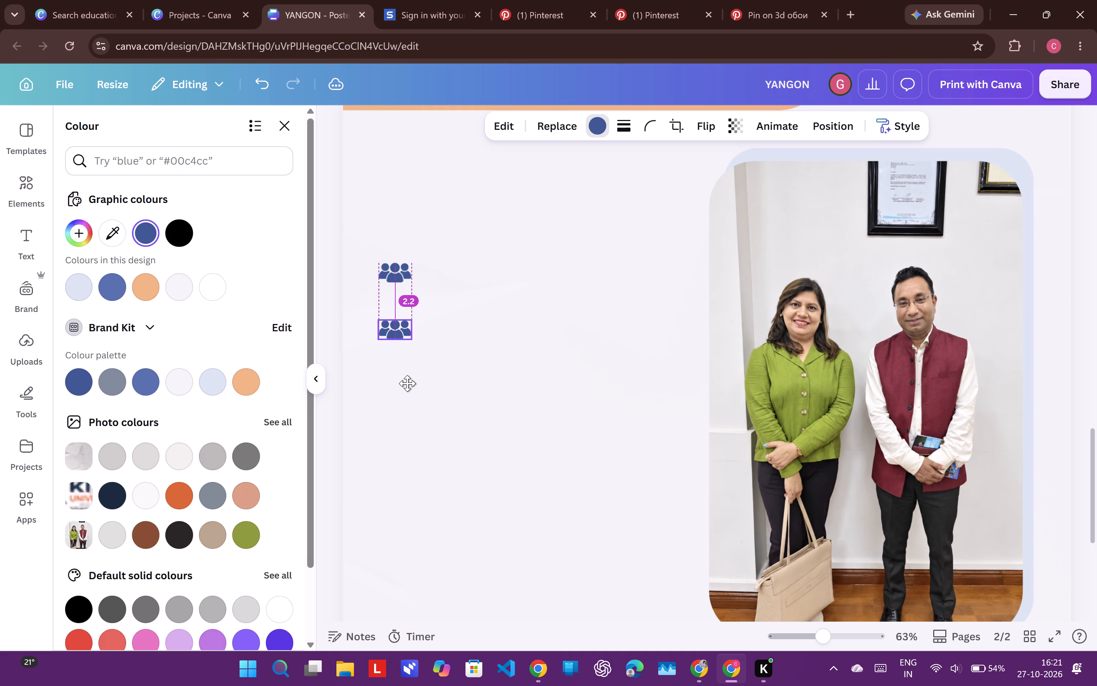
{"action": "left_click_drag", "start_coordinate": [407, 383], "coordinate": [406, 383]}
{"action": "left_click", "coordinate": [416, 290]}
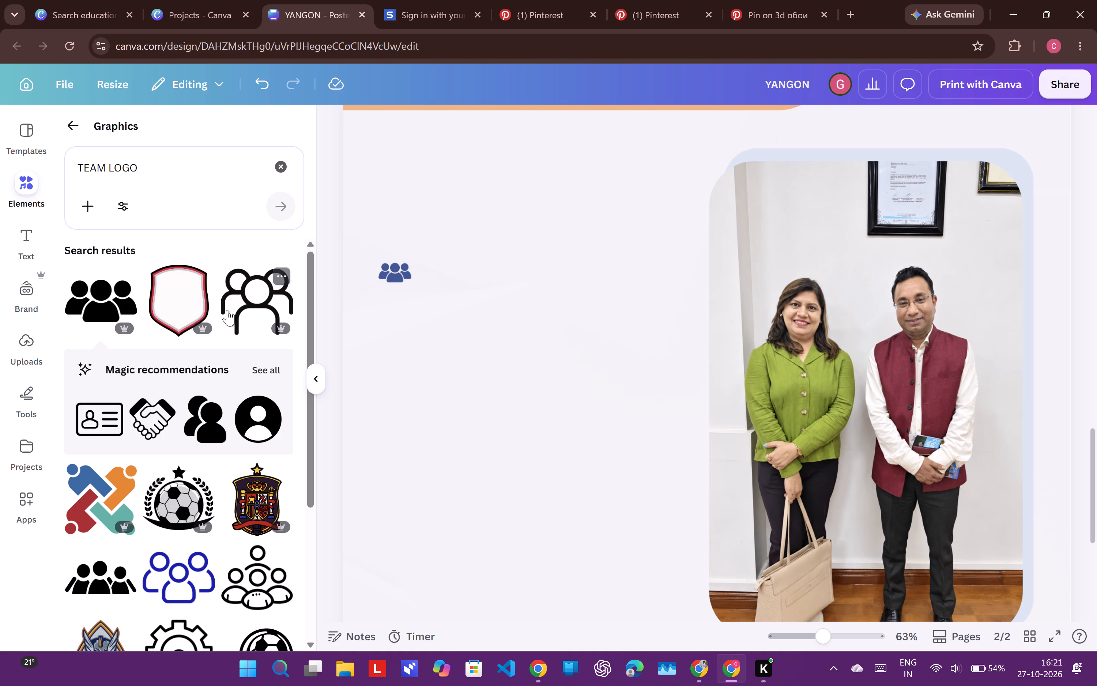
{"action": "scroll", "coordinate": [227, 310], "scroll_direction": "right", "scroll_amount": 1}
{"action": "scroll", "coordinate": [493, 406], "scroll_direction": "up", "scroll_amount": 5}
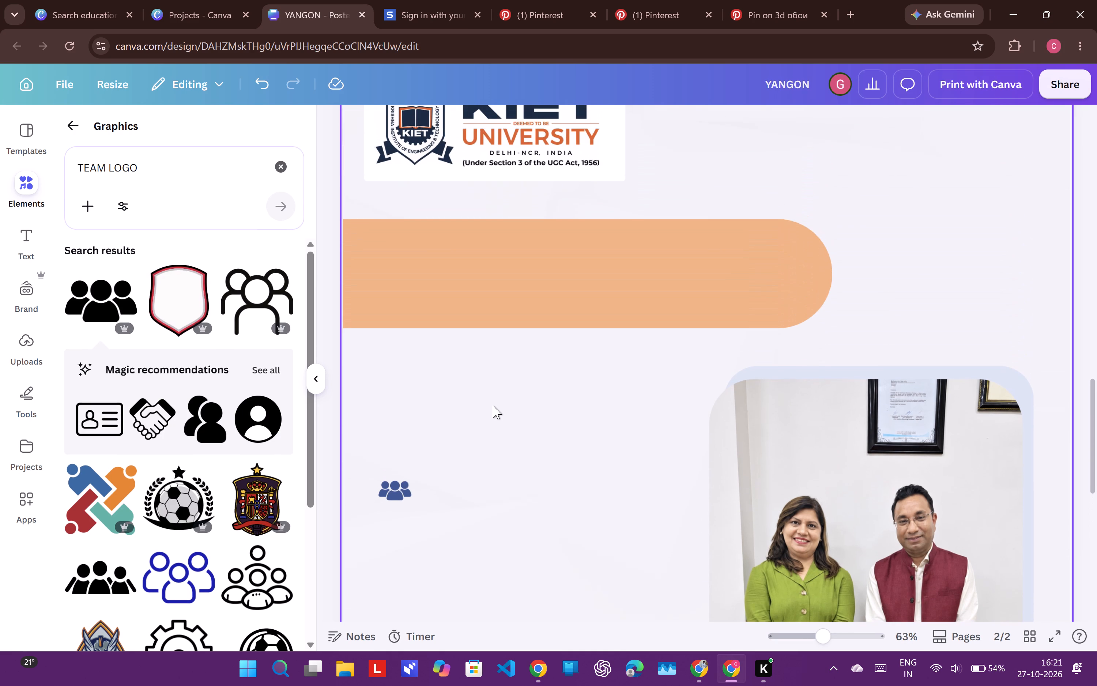
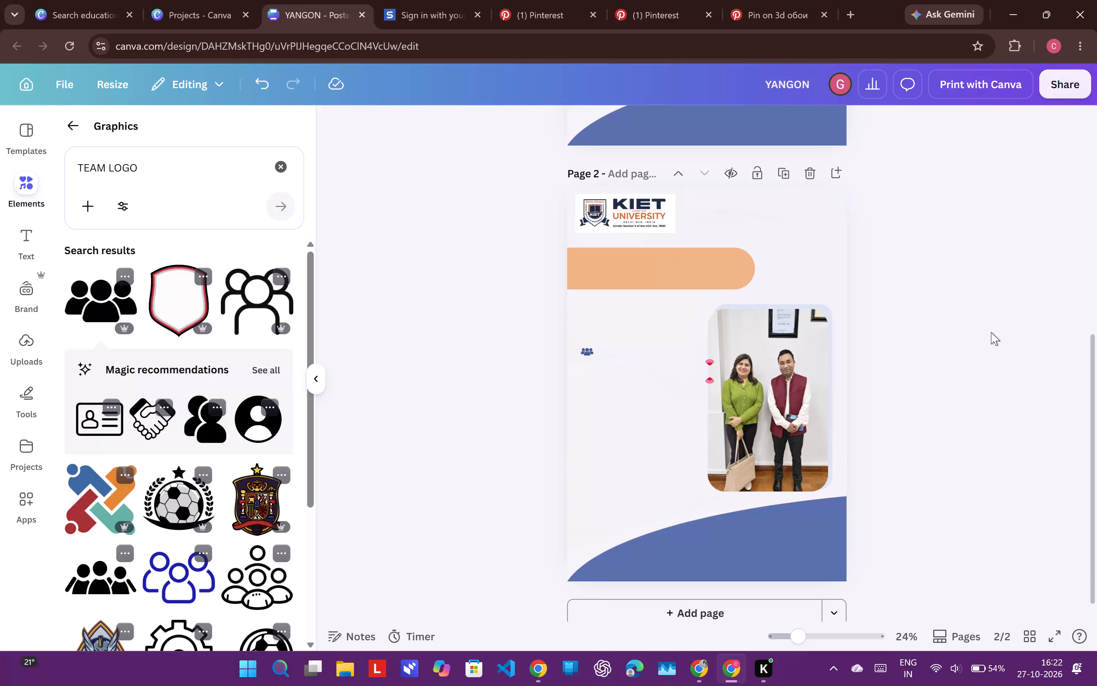
Adjust the transparency of page 2's background image to a faint level slightly below 8.
{"action": "left_click", "coordinate": [991, 332]}
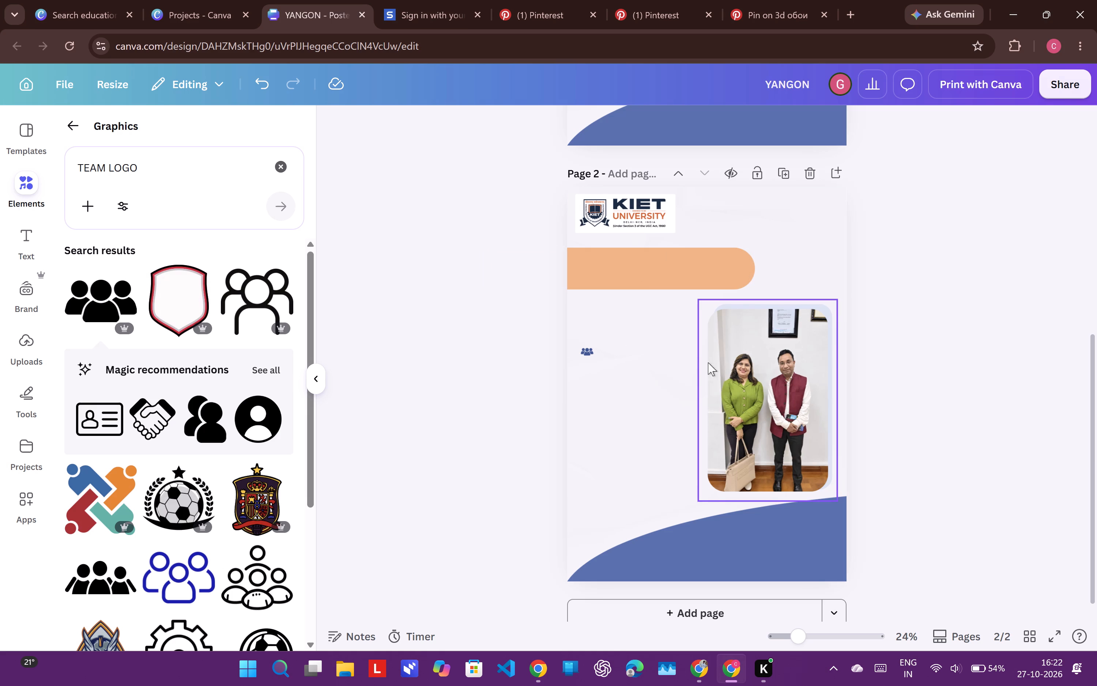
{"action": "left_click", "coordinate": [674, 361]}
{"action": "left_click", "coordinate": [771, 135]}
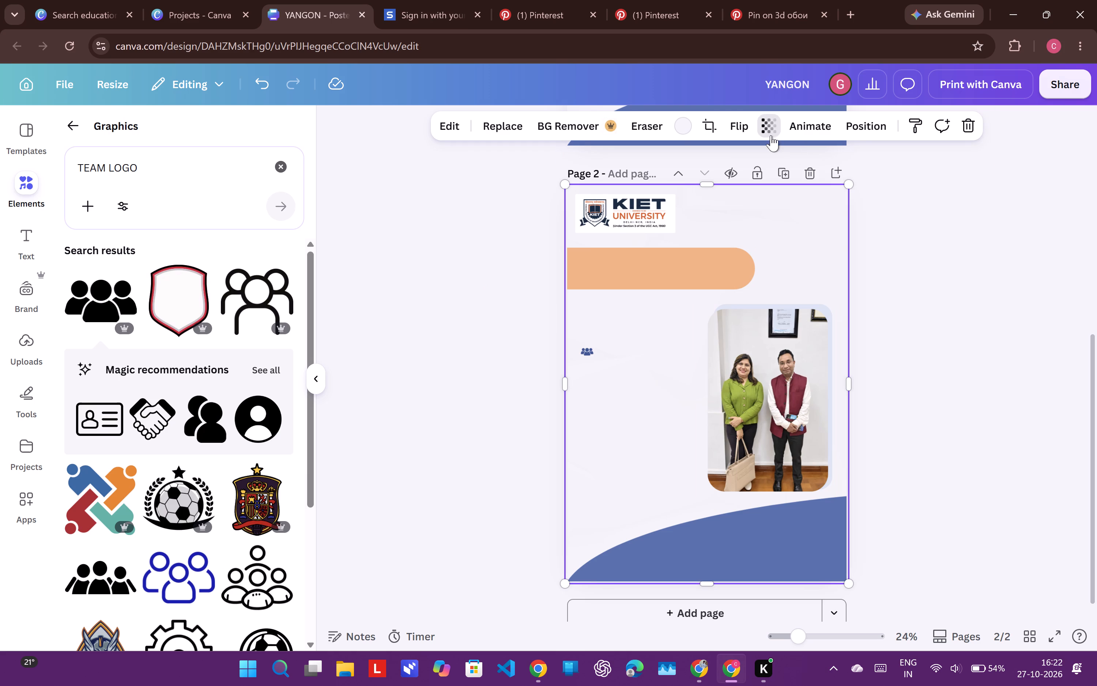
{"action": "left_click_drag", "start_coordinate": [696, 185], "coordinate": [738, 189]}
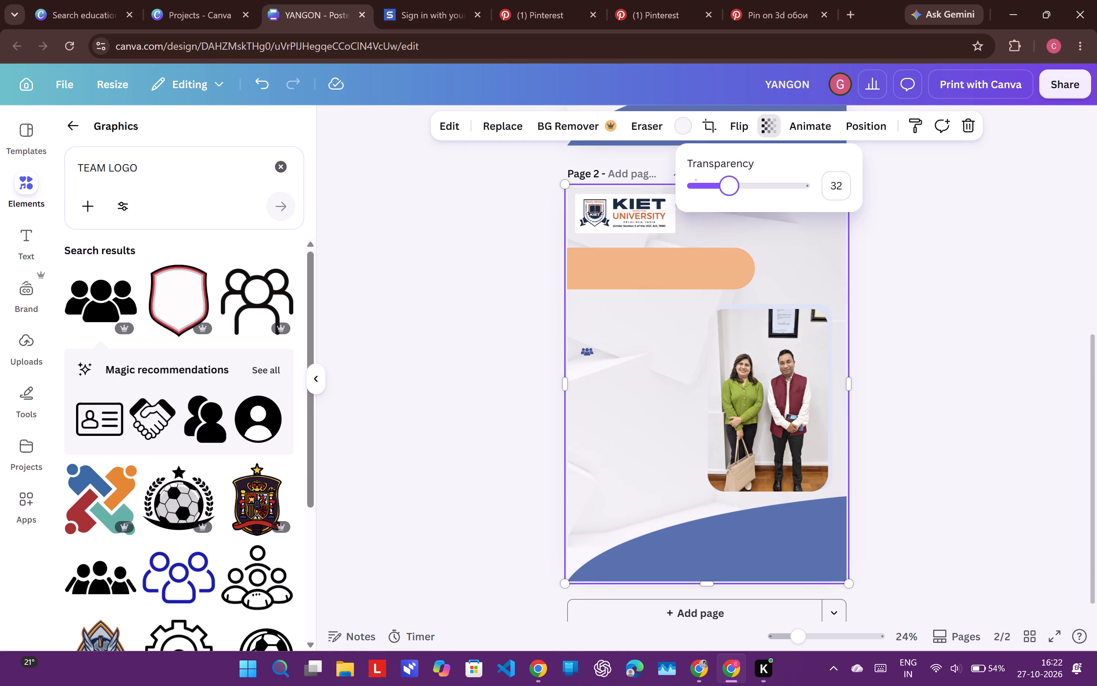
{"action": "left_click_drag", "start_coordinate": [738, 189], "coordinate": [693, 265]}
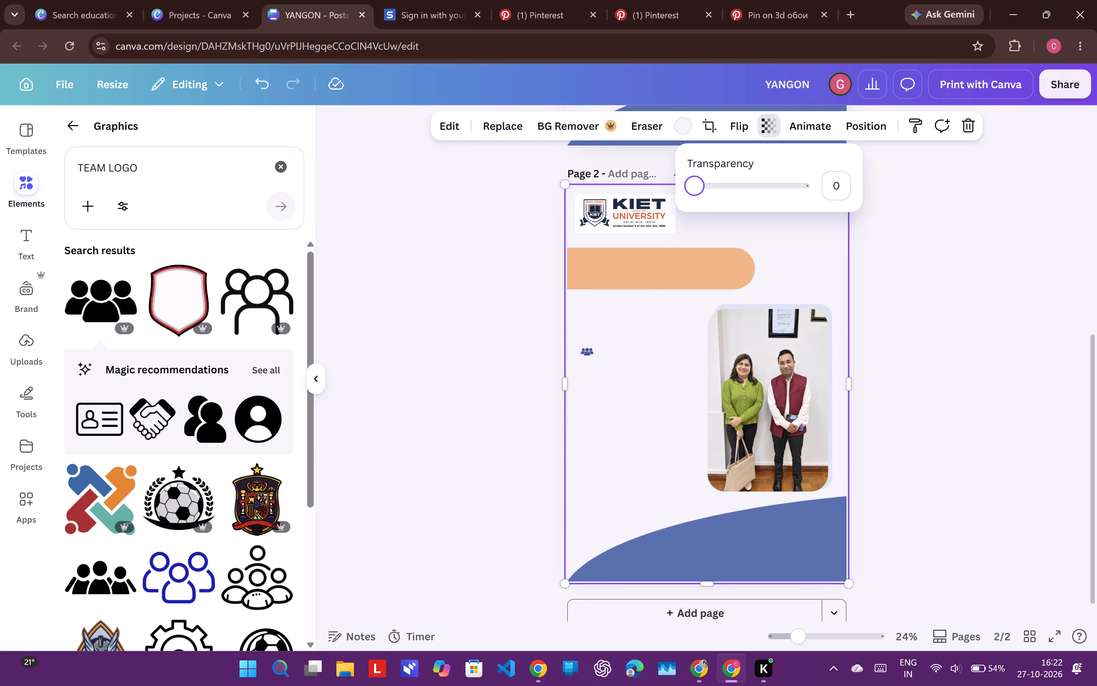
{"action": "left_click_drag", "start_coordinate": [693, 265], "coordinate": [702, 262]}
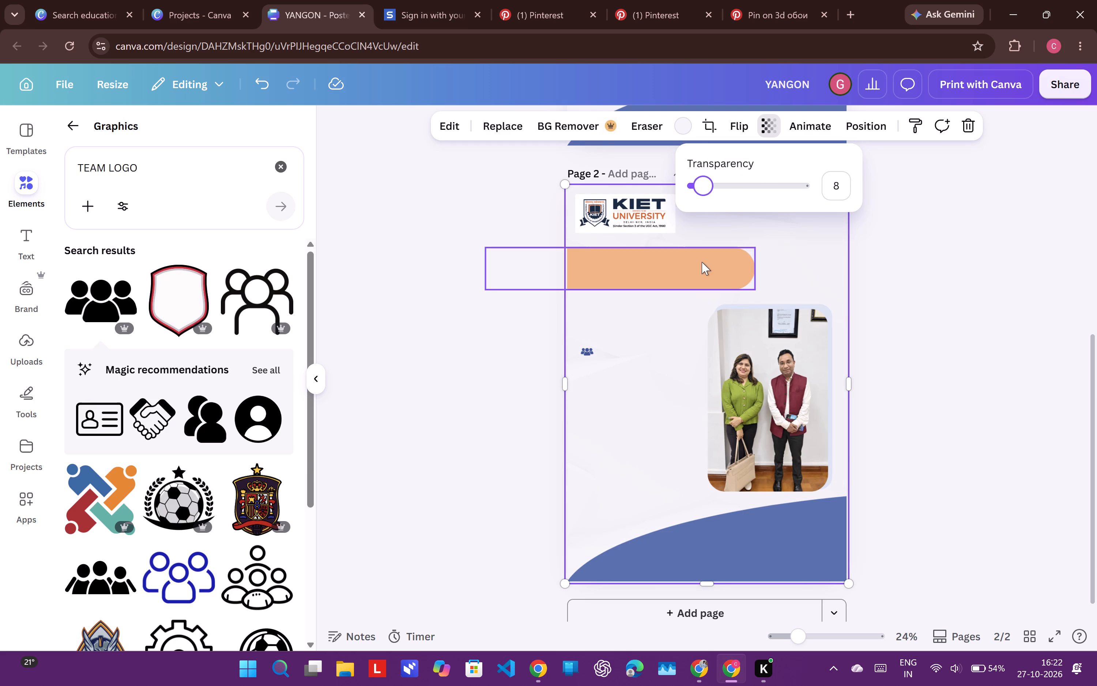
{"action": "left_click", "coordinate": [916, 290]}
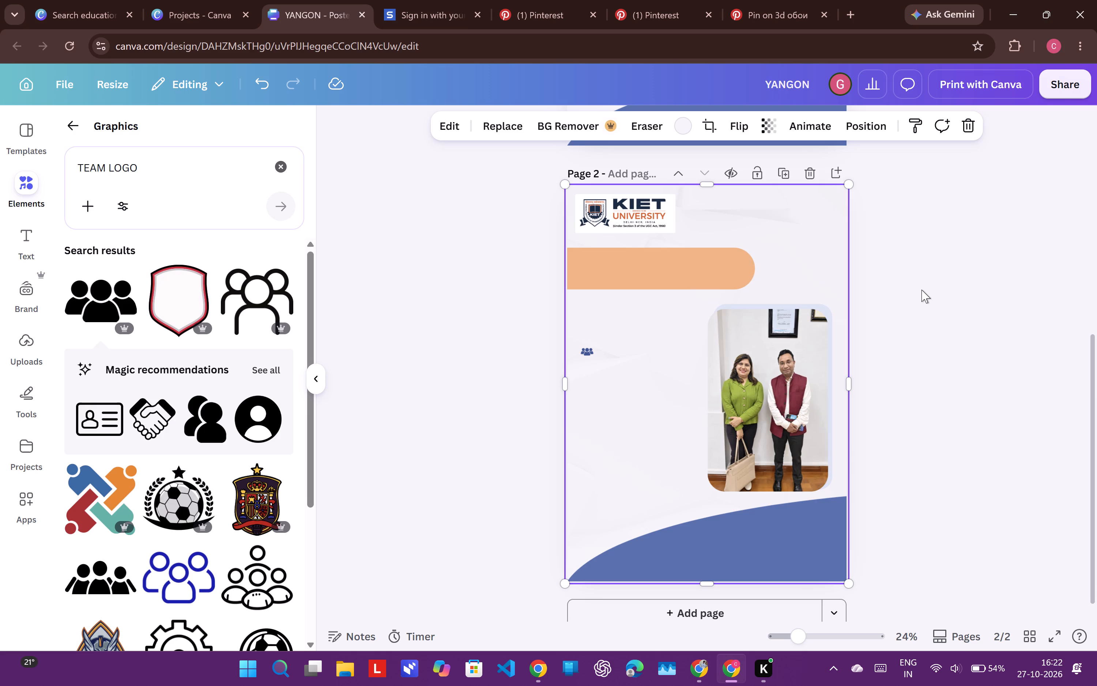
{"action": "left_click", "coordinate": [645, 347]}
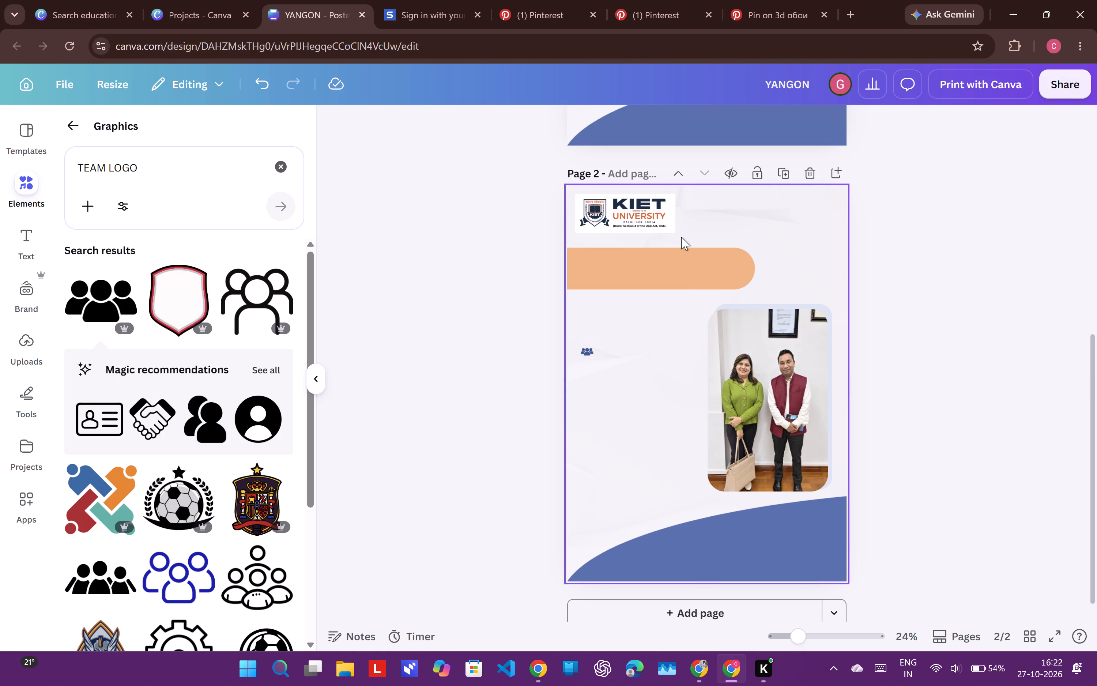
{"action": "left_click", "coordinate": [693, 317]}
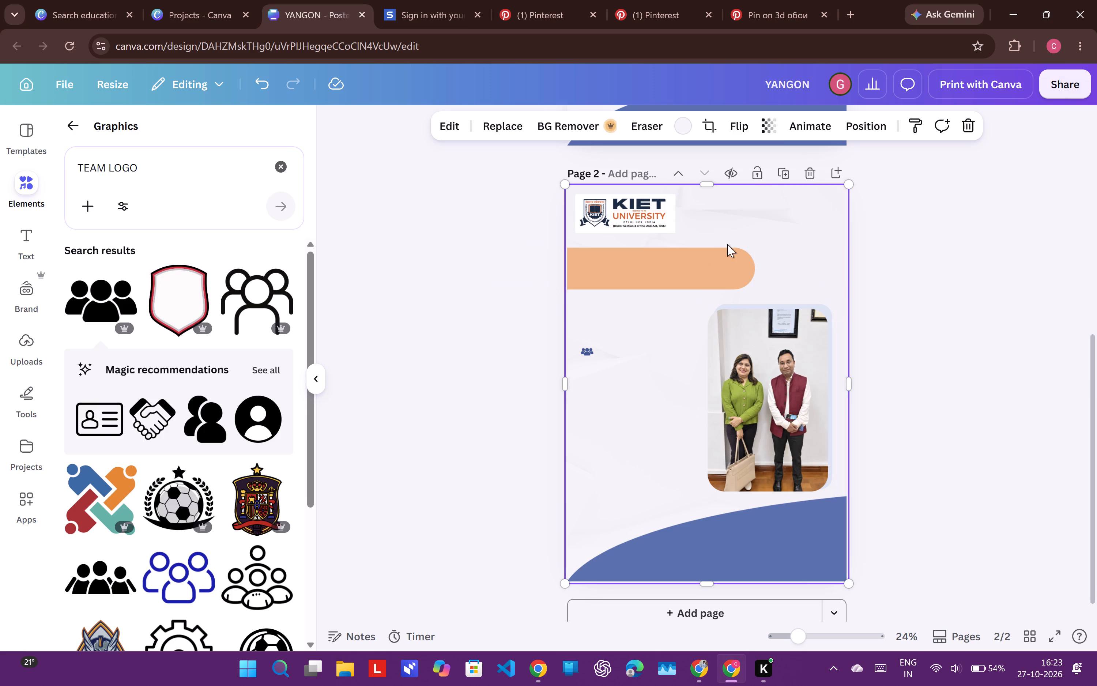
{"action": "left_click", "coordinate": [771, 129]}
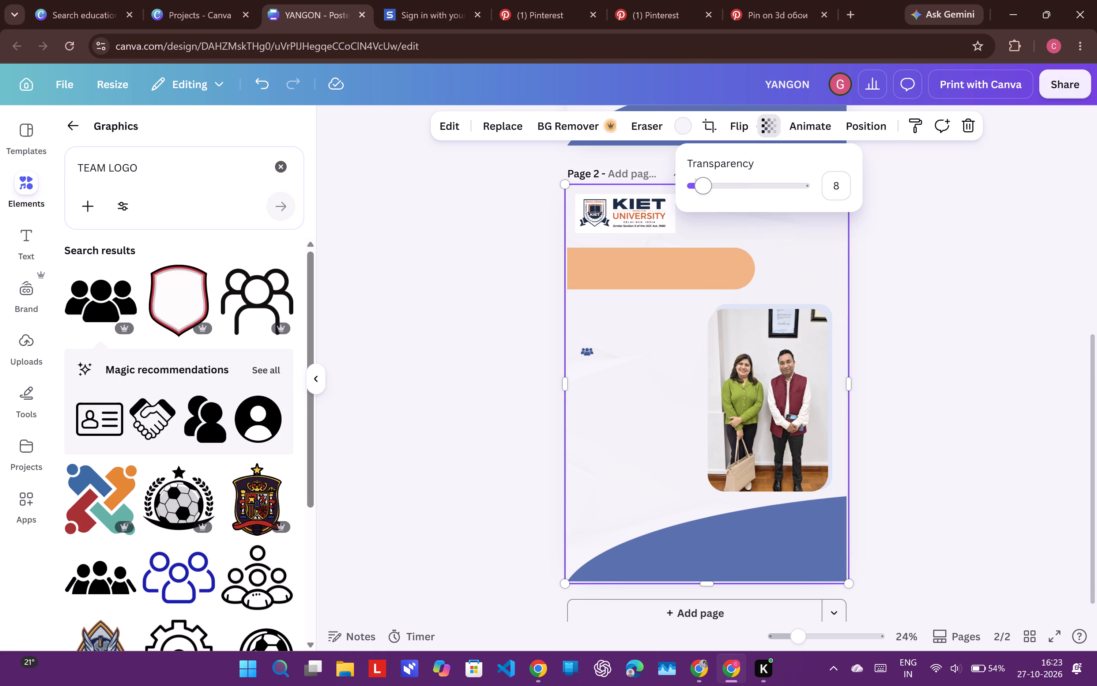
{"action": "left_click_drag", "start_coordinate": [710, 188], "coordinate": [697, 190]}
{"action": "left_click", "coordinate": [946, 258]}
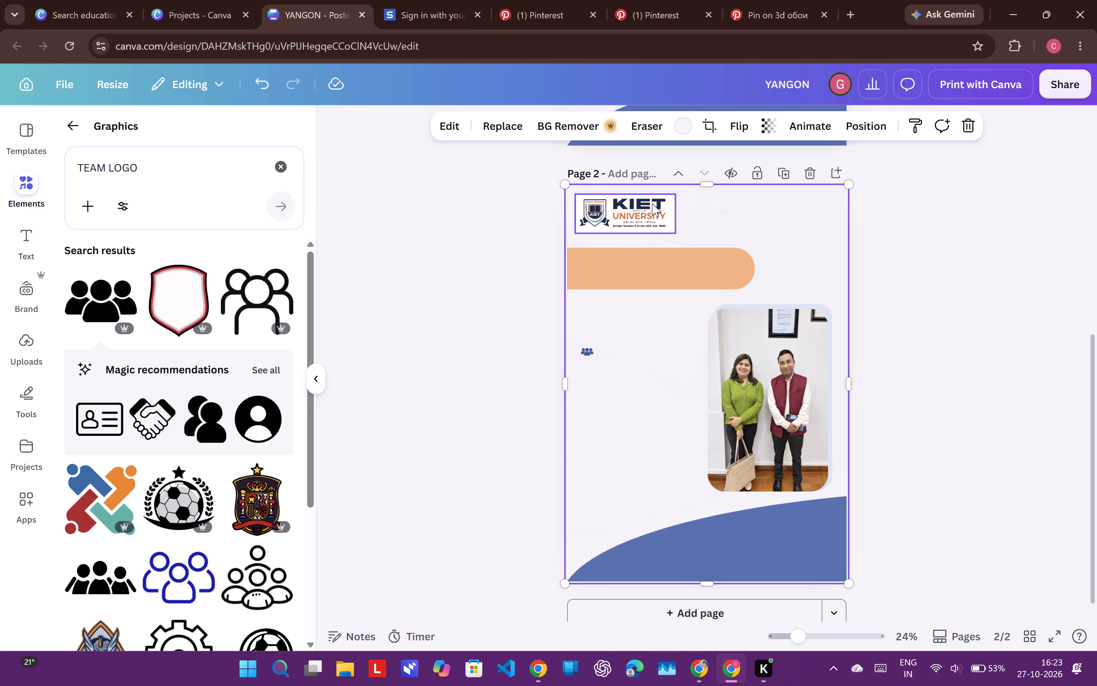
Examine page 2's layout from the KIET logo down to the blue curve, up close and as a whole.
{"action": "scroll", "coordinate": [652, 203], "scroll_direction": "down", "scroll_amount": 2}
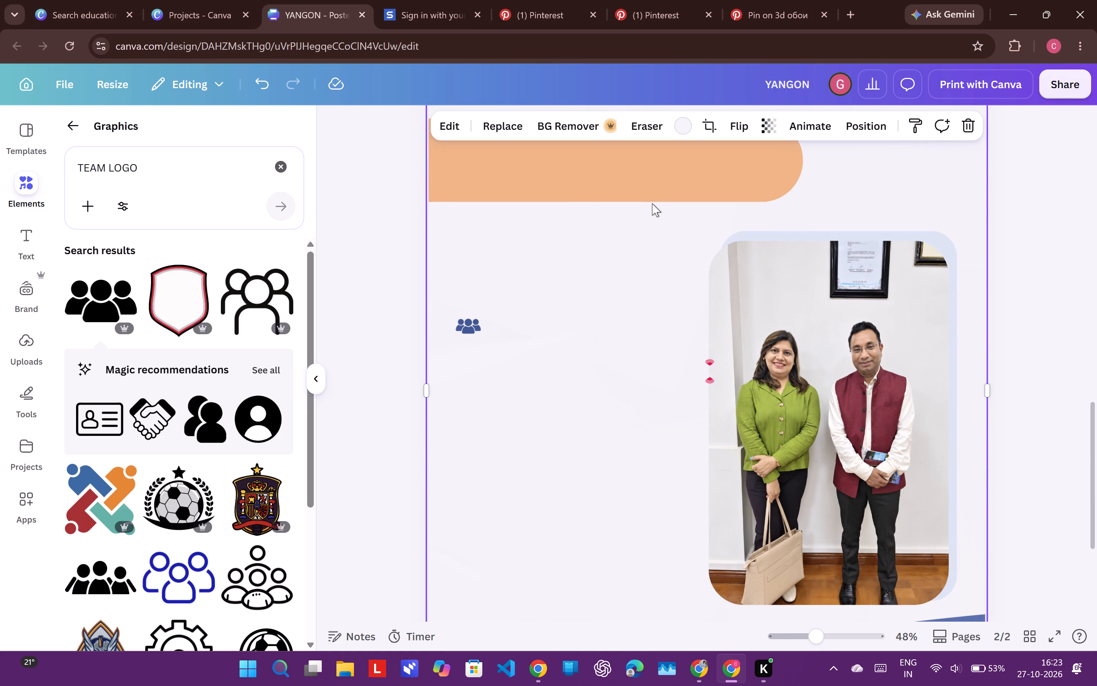
{"action": "scroll", "coordinate": [652, 203], "scroll_direction": "down", "scroll_amount": 1}
{"action": "scroll", "coordinate": [652, 203], "scroll_direction": "up", "scroll_amount": 1}
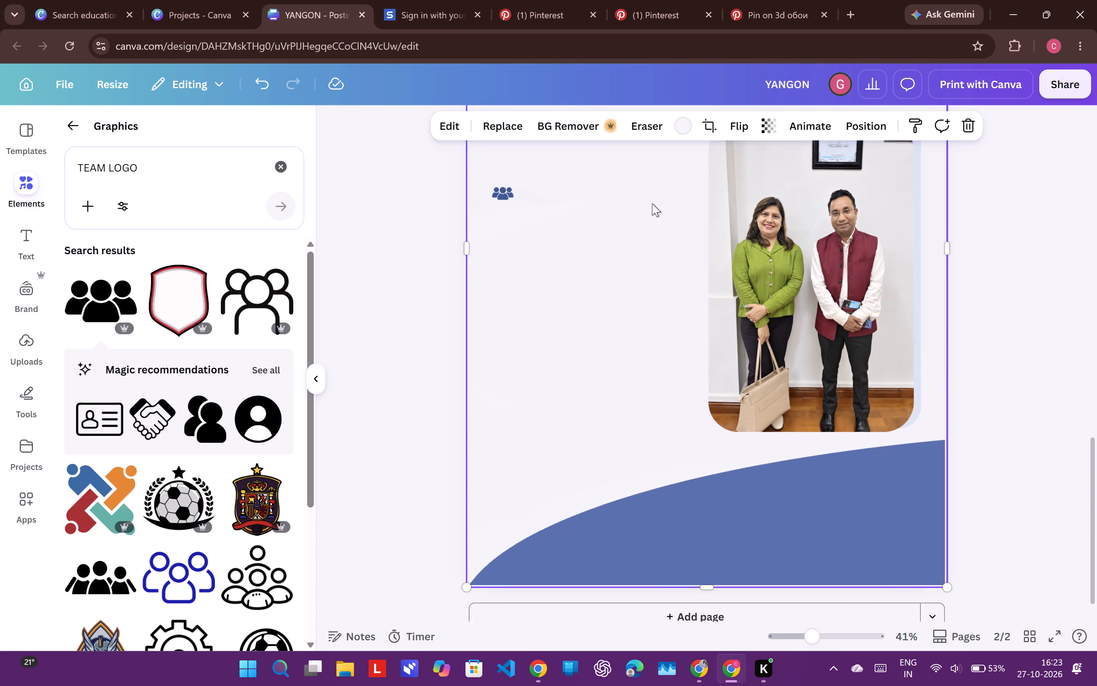
{"action": "scroll", "coordinate": [652, 203], "scroll_direction": "up", "scroll_amount": 2}
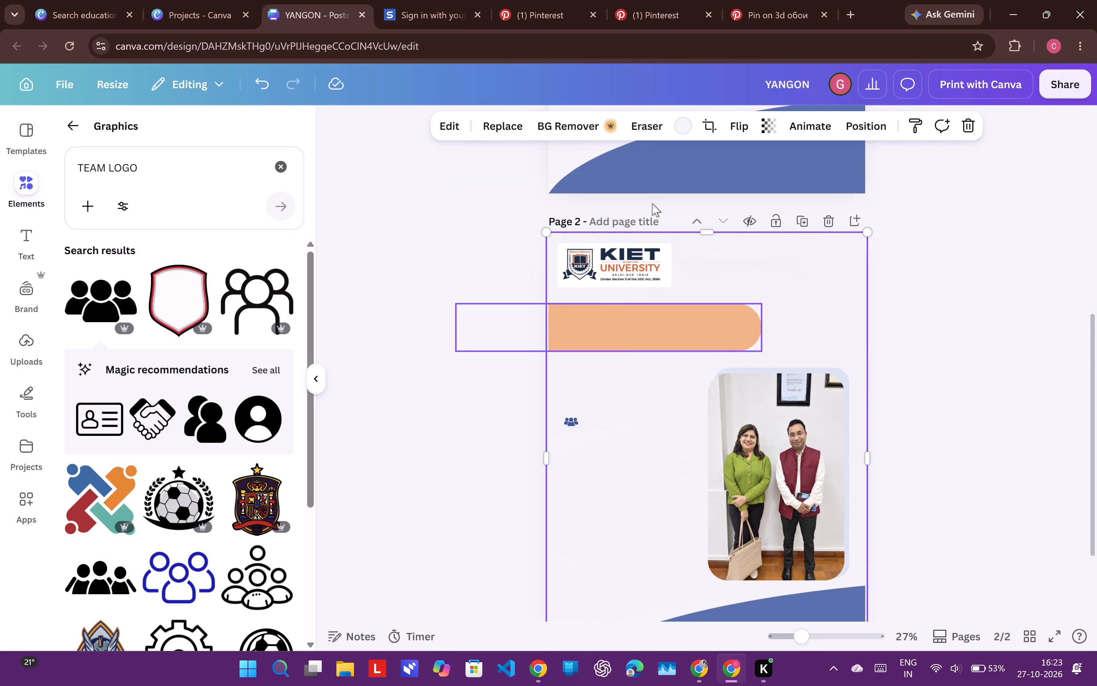
{"action": "scroll", "coordinate": [652, 203], "scroll_direction": "up", "scroll_amount": 1}
{"action": "scroll", "coordinate": [434, 393], "scroll_direction": "down", "scroll_amount": 1}
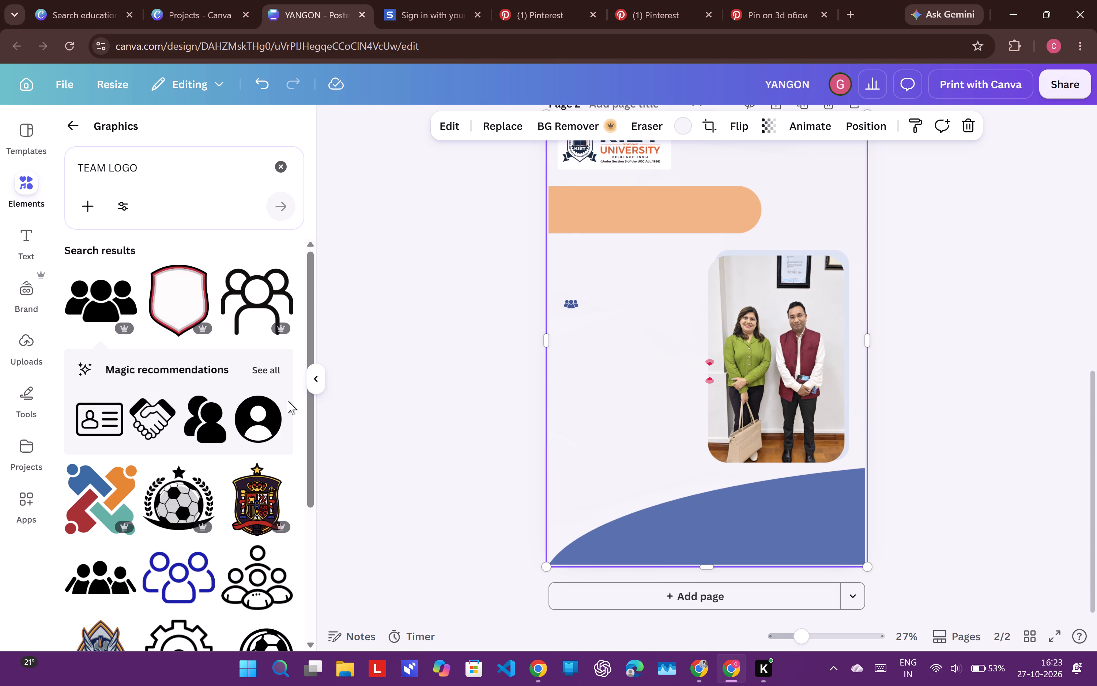
{"action": "scroll", "coordinate": [288, 401], "scroll_direction": "up", "scroll_amount": 1}
{"action": "scroll", "coordinate": [535, 545], "scroll_direction": "up", "scroll_amount": 1}
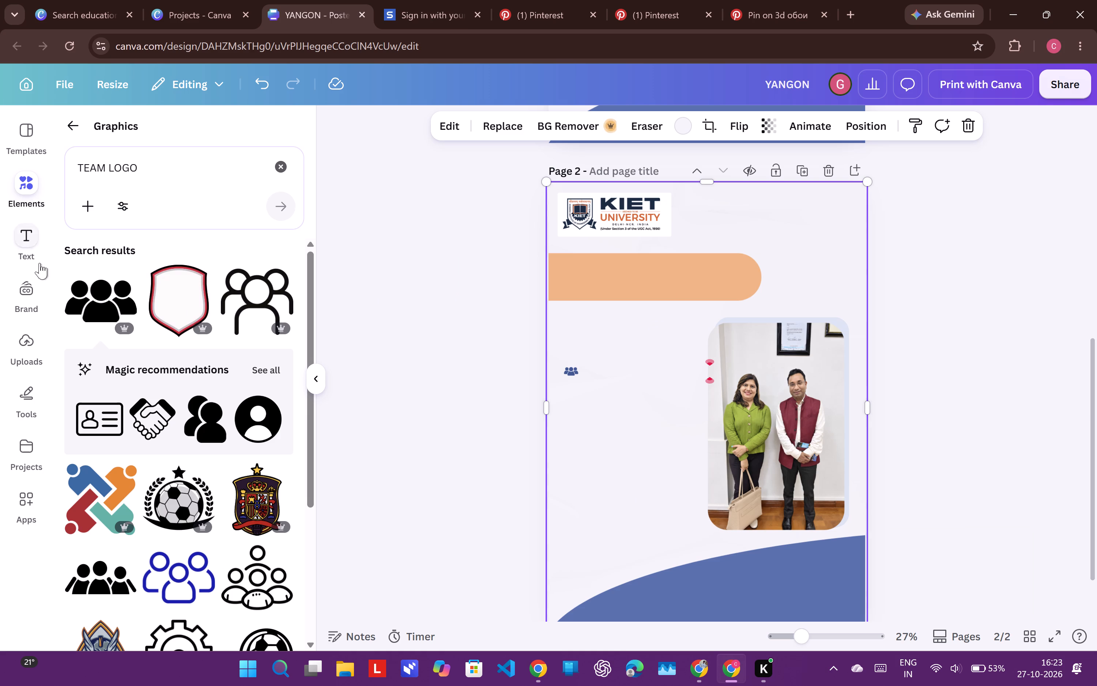
Browse the shape library's categories, including the full Banners set, for a shape suitable for page 2.
{"action": "scroll", "coordinate": [258, 360], "scroll_direction": "down", "scroll_amount": 1}
{"action": "left_click", "coordinate": [71, 118]}
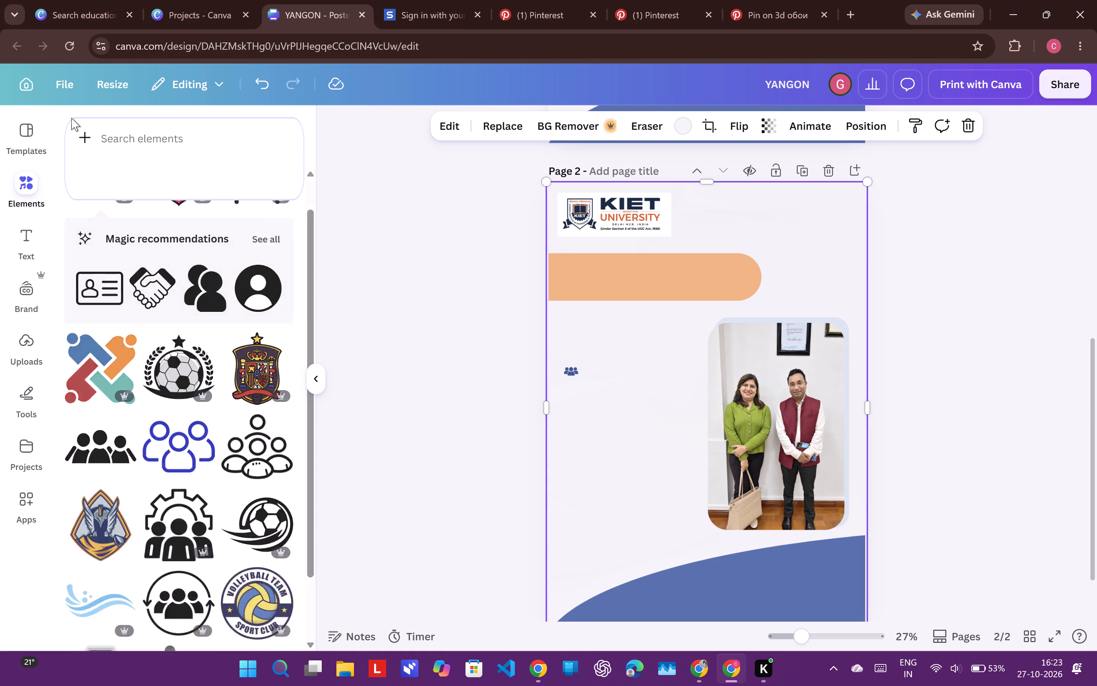
{"action": "left_click", "coordinate": [94, 440]}
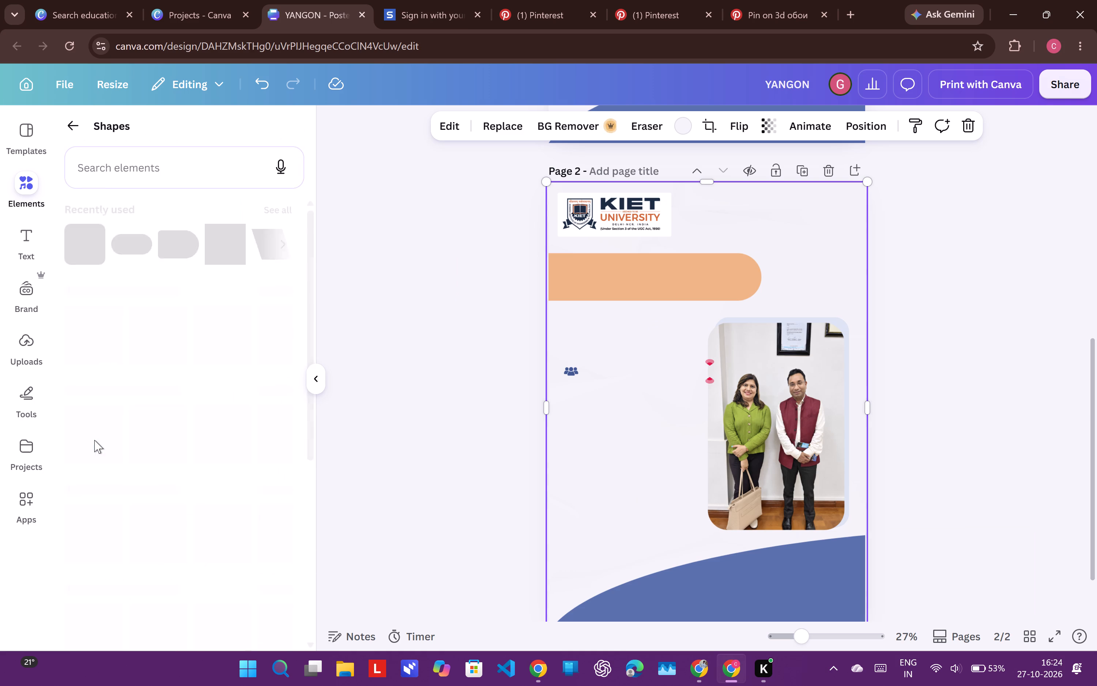
{"action": "scroll", "coordinate": [273, 390], "scroll_direction": "down", "scroll_amount": 5}
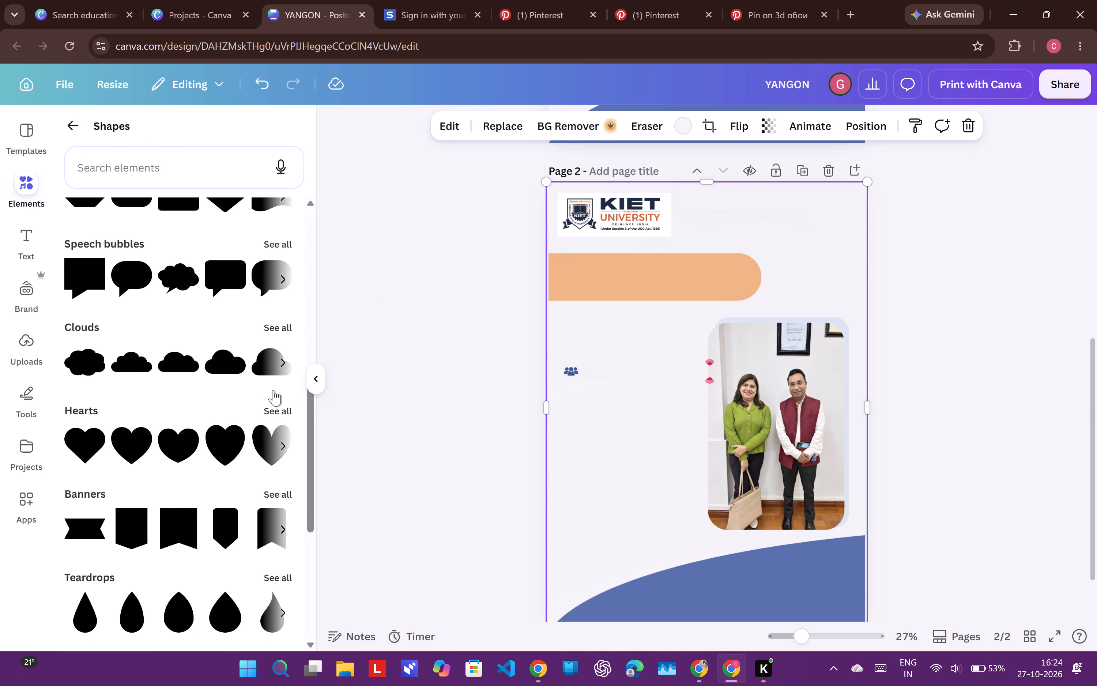
{"action": "scroll", "coordinate": [273, 390], "scroll_direction": "down", "scroll_amount": 4}
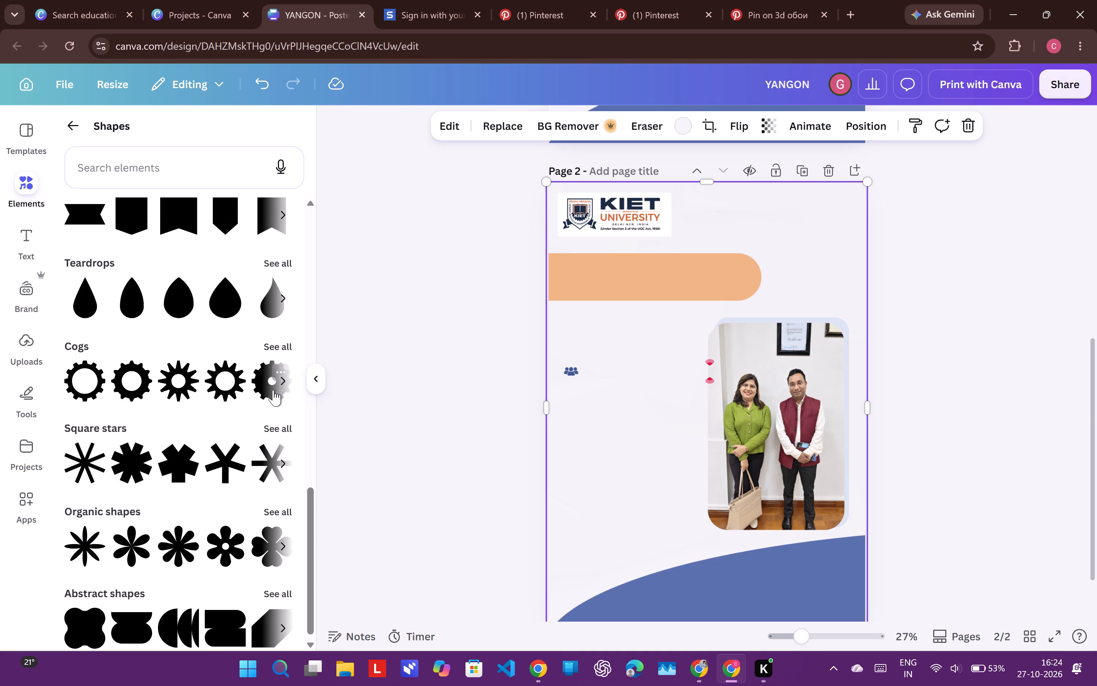
{"action": "scroll", "coordinate": [273, 390], "scroll_direction": "up", "scroll_amount": 2}
{"action": "scroll", "coordinate": [260, 308], "scroll_direction": "up", "scroll_amount": 1}
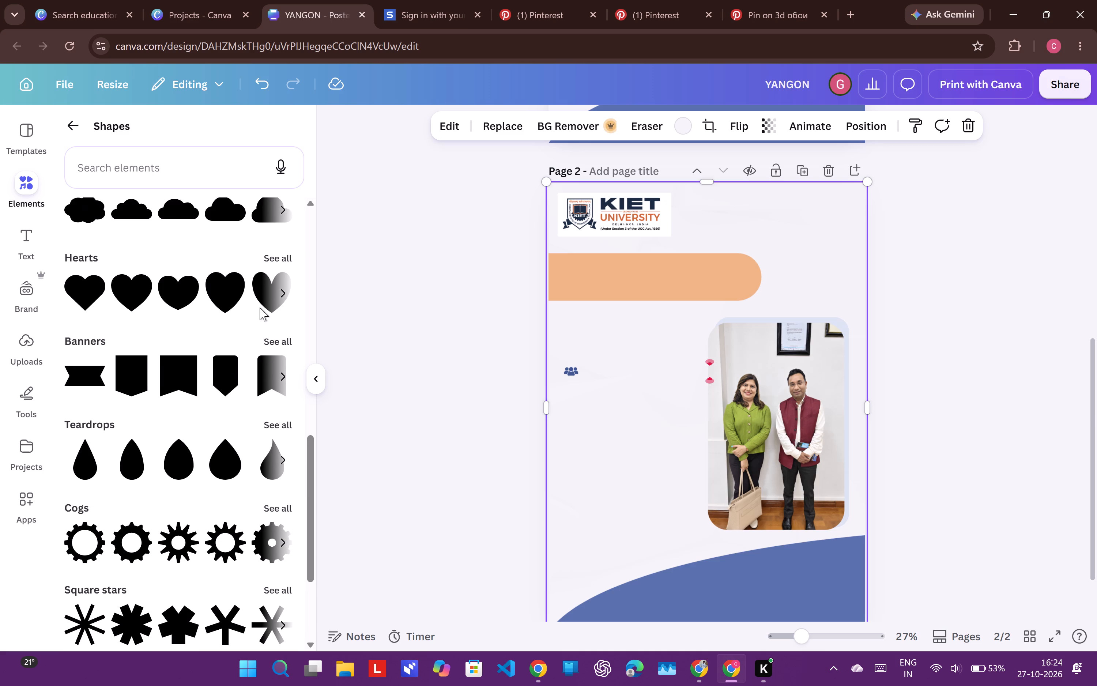
{"action": "scroll", "coordinate": [260, 308], "scroll_direction": "up", "scroll_amount": 1}
{"action": "left_click", "coordinate": [282, 370]}
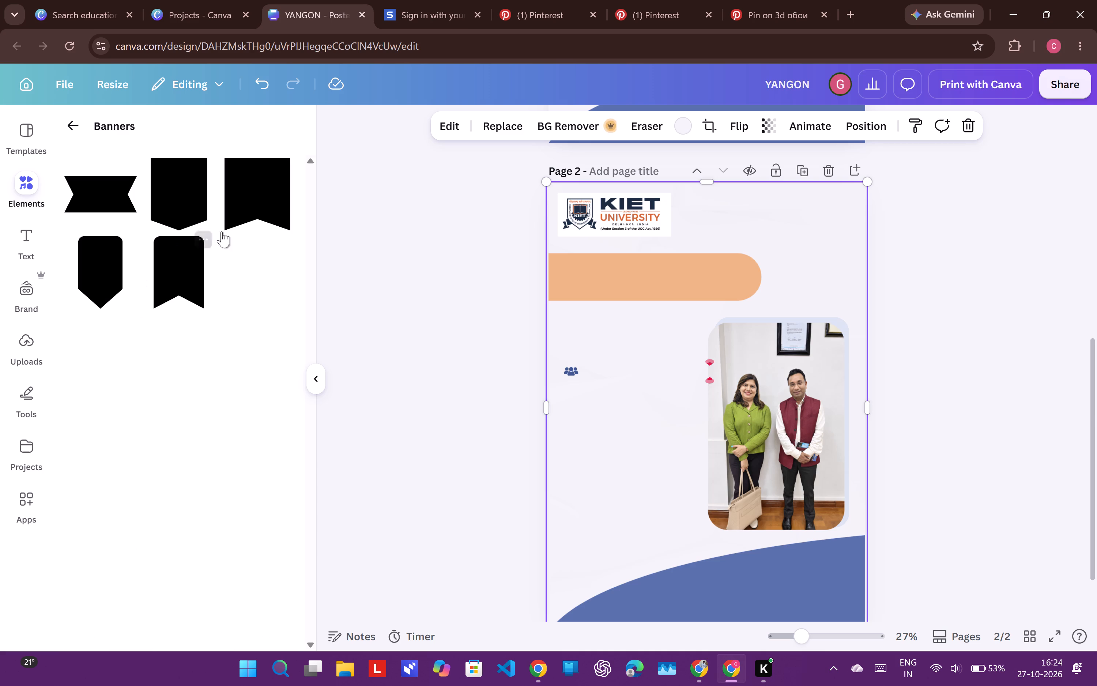
{"action": "scroll", "coordinate": [241, 246], "scroll_direction": "down", "scroll_amount": 1}
{"action": "left_click", "coordinate": [65, 115]}
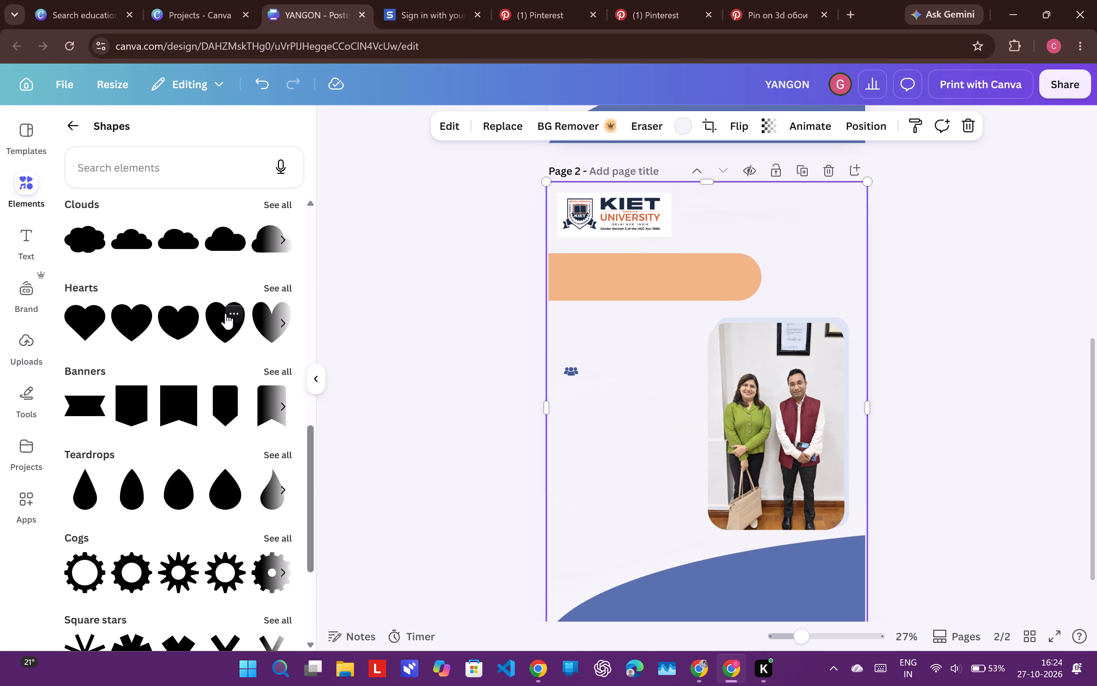
Add the flowchart shape with a wavy bottom edge to page 2.
{"action": "scroll", "coordinate": [202, 270], "scroll_direction": "up", "scroll_amount": 3}
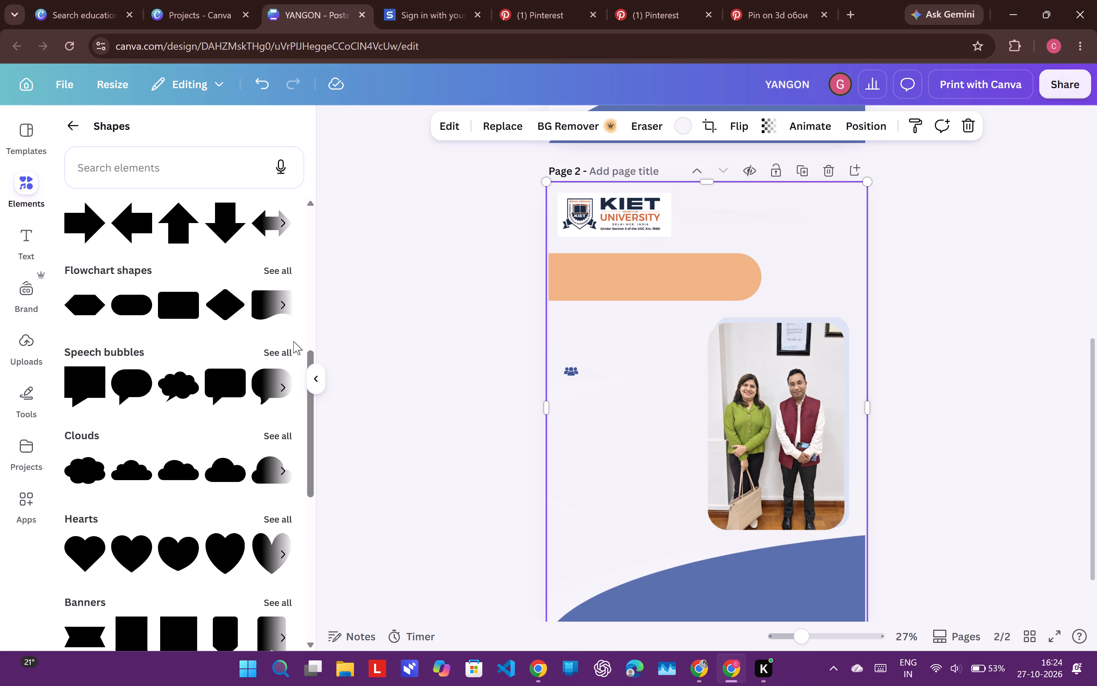
{"action": "left_click", "coordinate": [276, 271]}
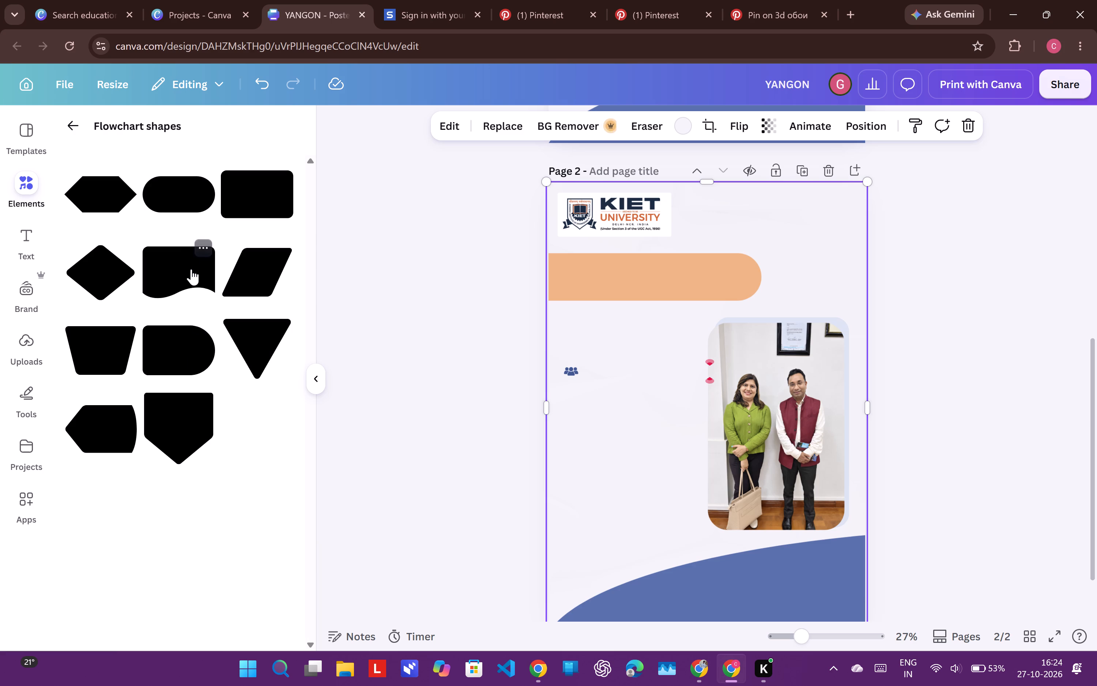
{"action": "left_click", "coordinate": [191, 269]}
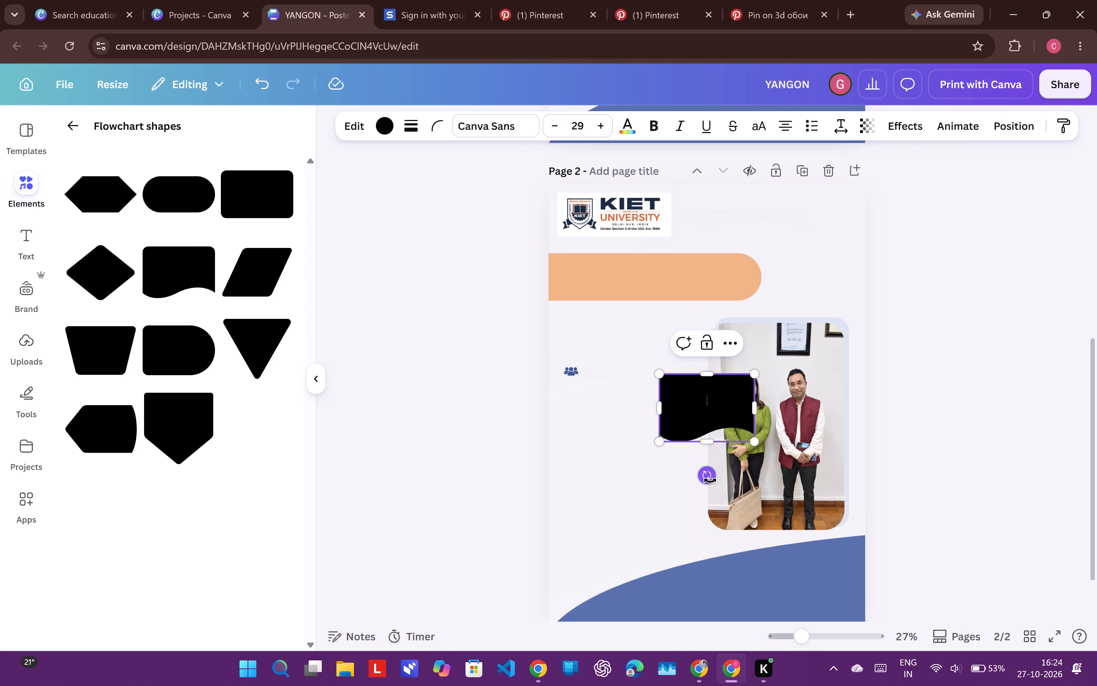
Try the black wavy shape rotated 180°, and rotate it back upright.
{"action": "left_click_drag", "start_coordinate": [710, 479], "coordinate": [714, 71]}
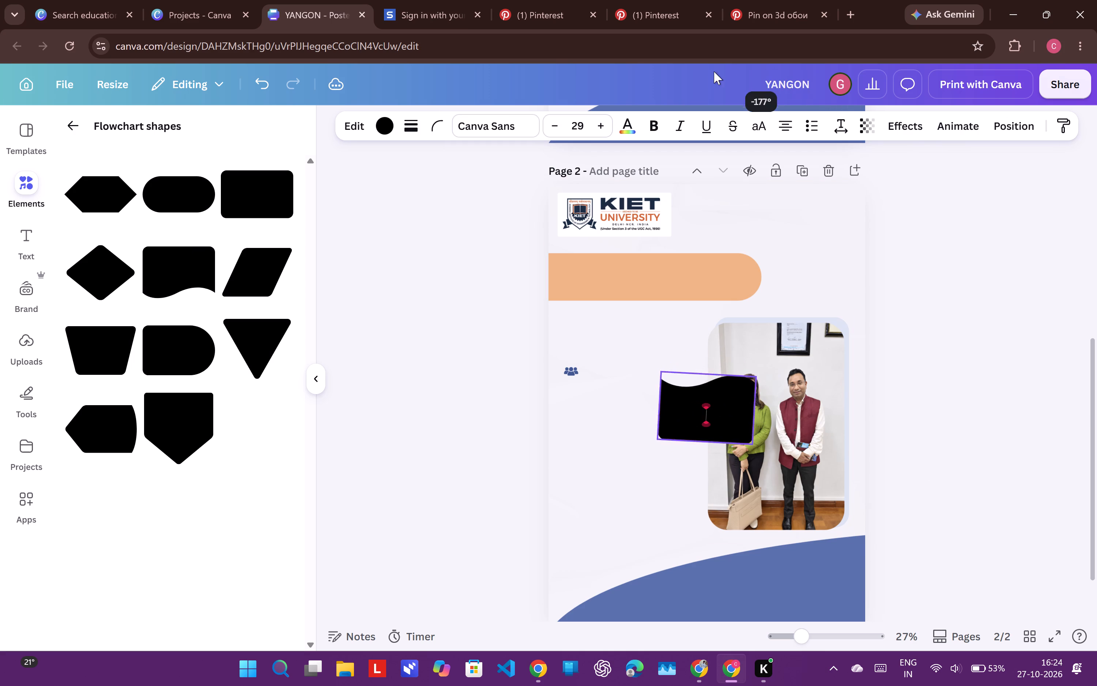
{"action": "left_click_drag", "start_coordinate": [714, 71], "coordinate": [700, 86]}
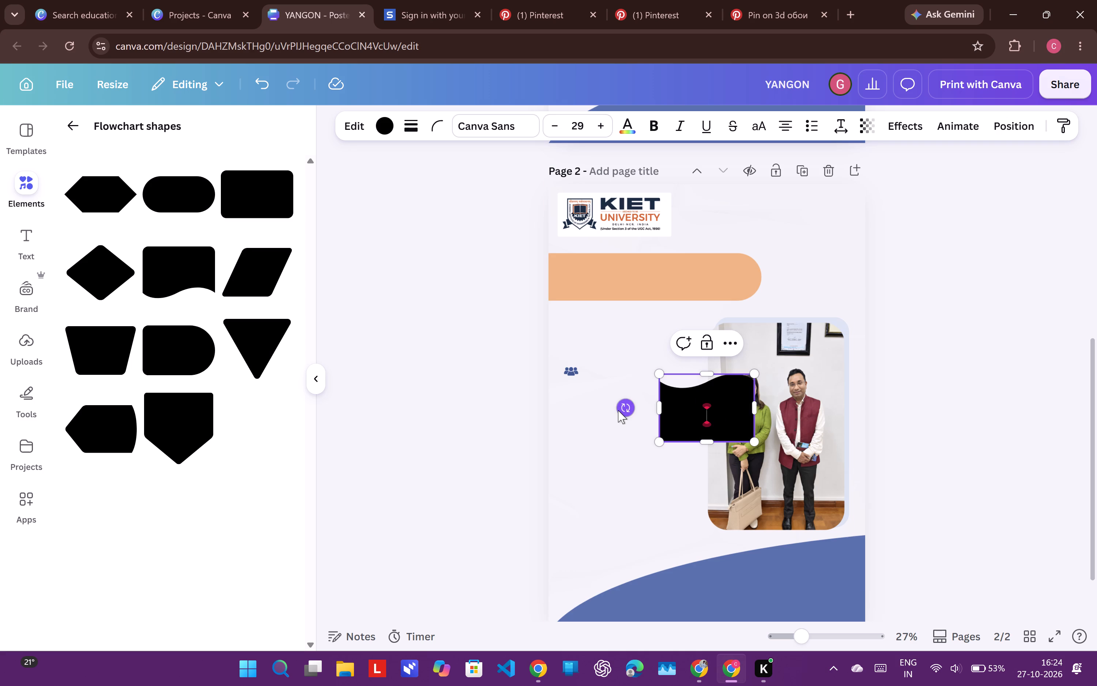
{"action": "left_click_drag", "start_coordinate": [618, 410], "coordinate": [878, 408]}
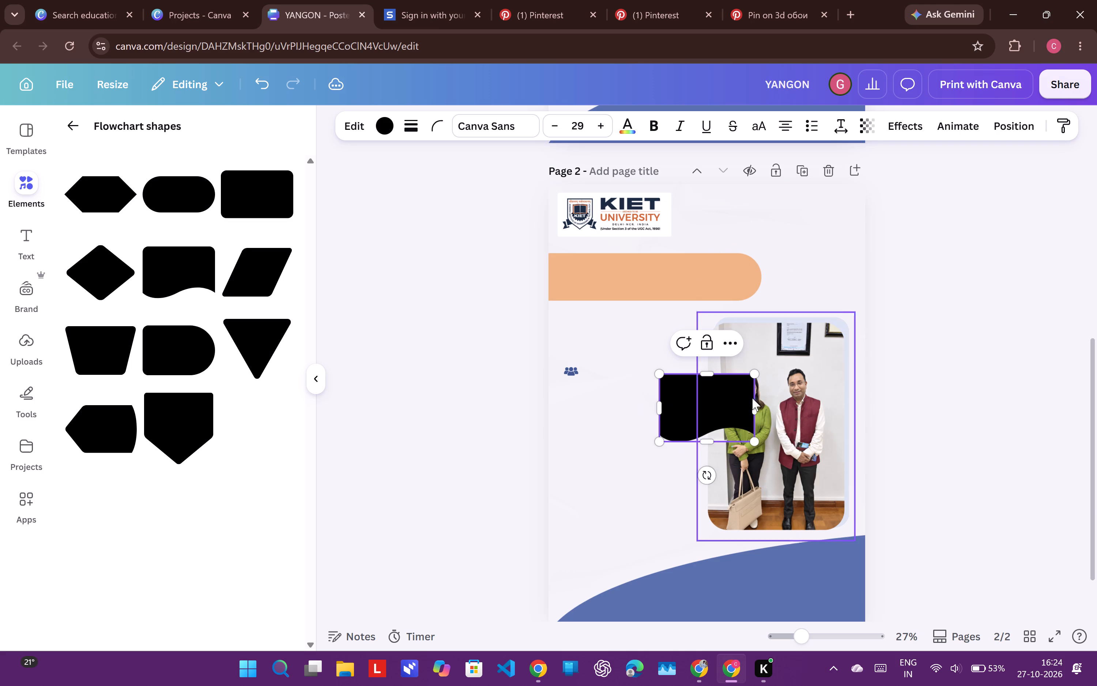
Move the black wavy shape off the photo into page 2's top right corner, opposite the KIET logo.
{"action": "left_click_drag", "start_coordinate": [726, 396], "coordinate": [917, 142]}
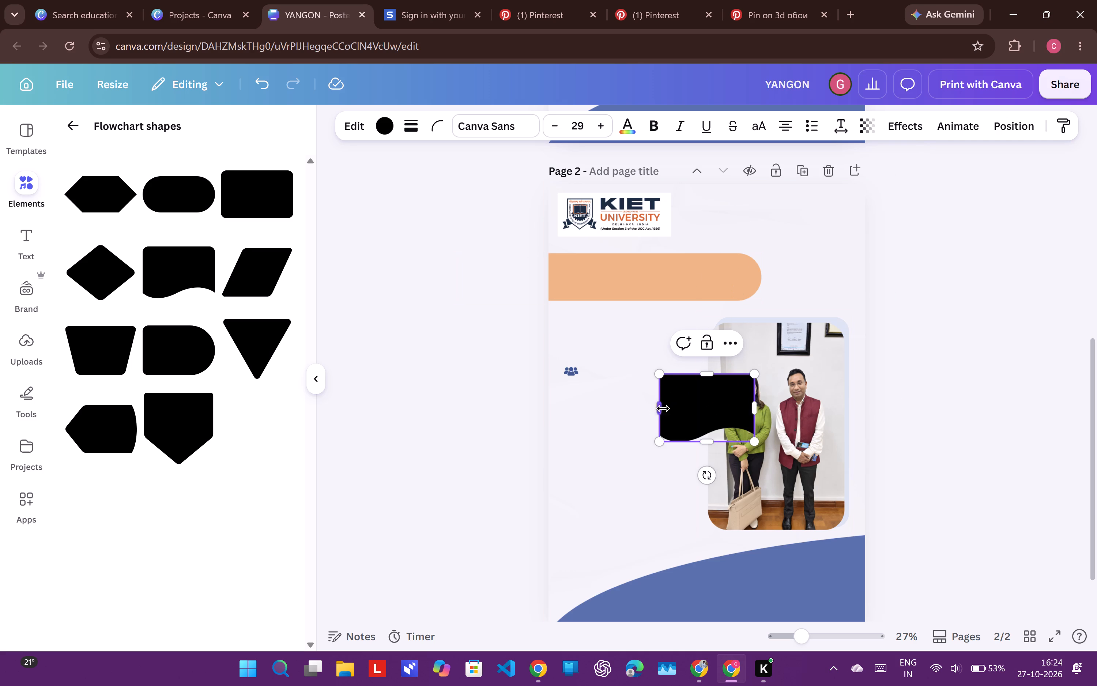
{"action": "left_click_drag", "start_coordinate": [680, 404], "coordinate": [732, 341]}
{"action": "left_click", "coordinate": [710, 403]}
{"action": "left_click_drag", "start_coordinate": [710, 403], "coordinate": [827, 163]}
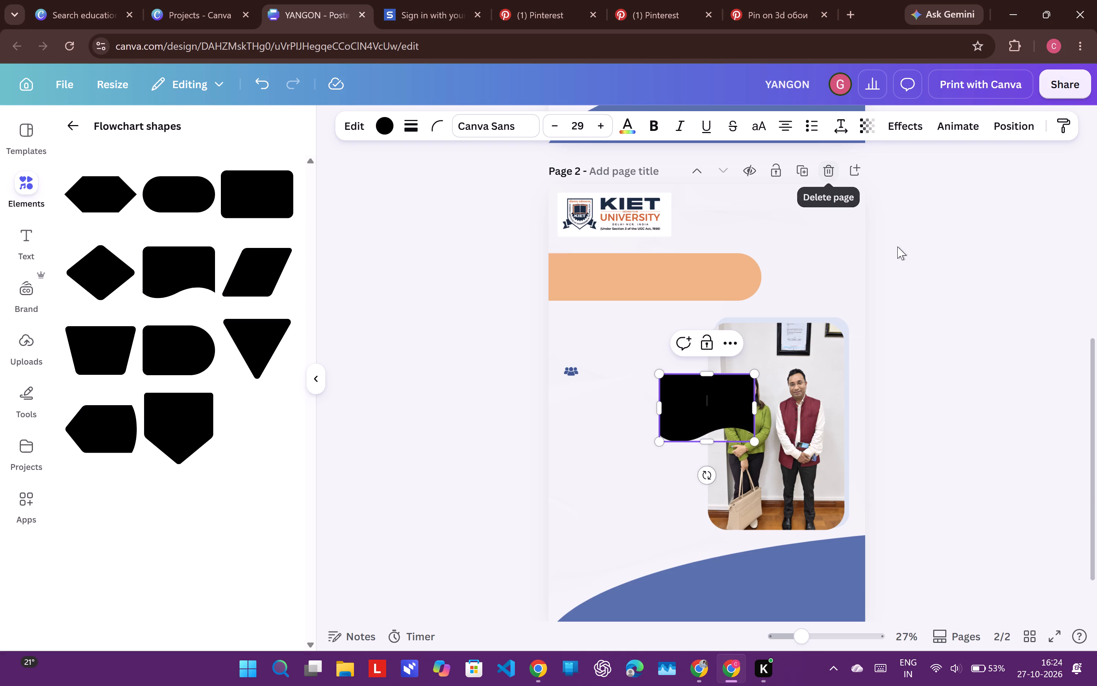
{"action": "left_click", "coordinate": [927, 319]}
{"action": "left_click", "coordinate": [735, 385]}
{"action": "left_click_drag", "start_coordinate": [735, 385], "coordinate": [839, 181]}
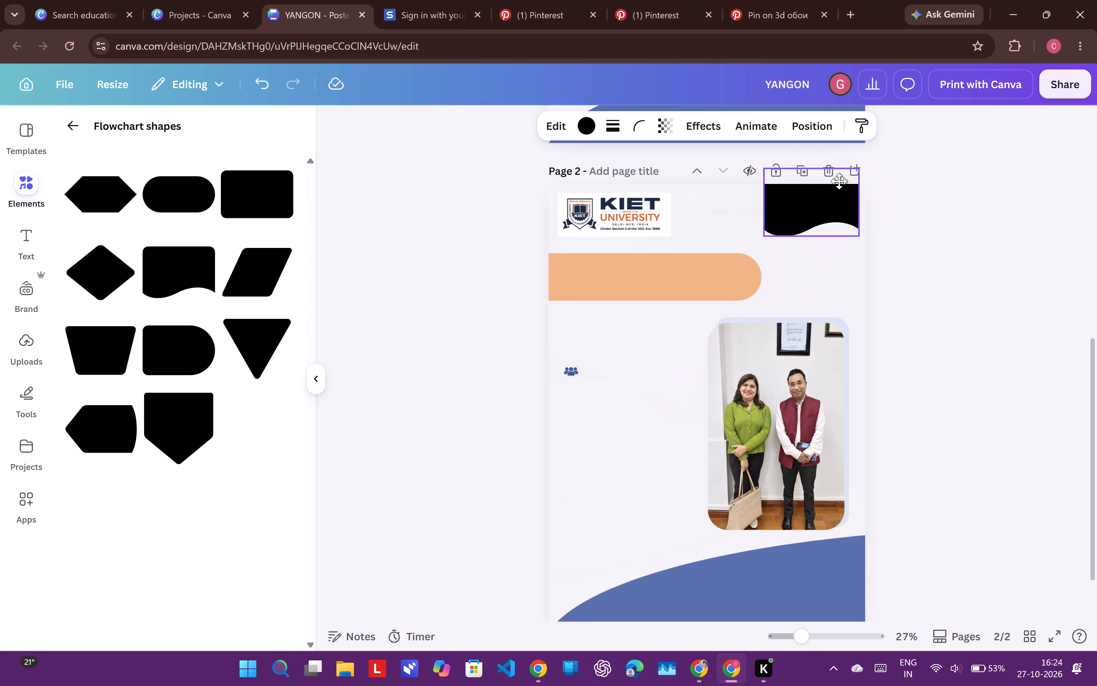
{"action": "left_click_drag", "start_coordinate": [839, 181], "coordinate": [839, 184]}
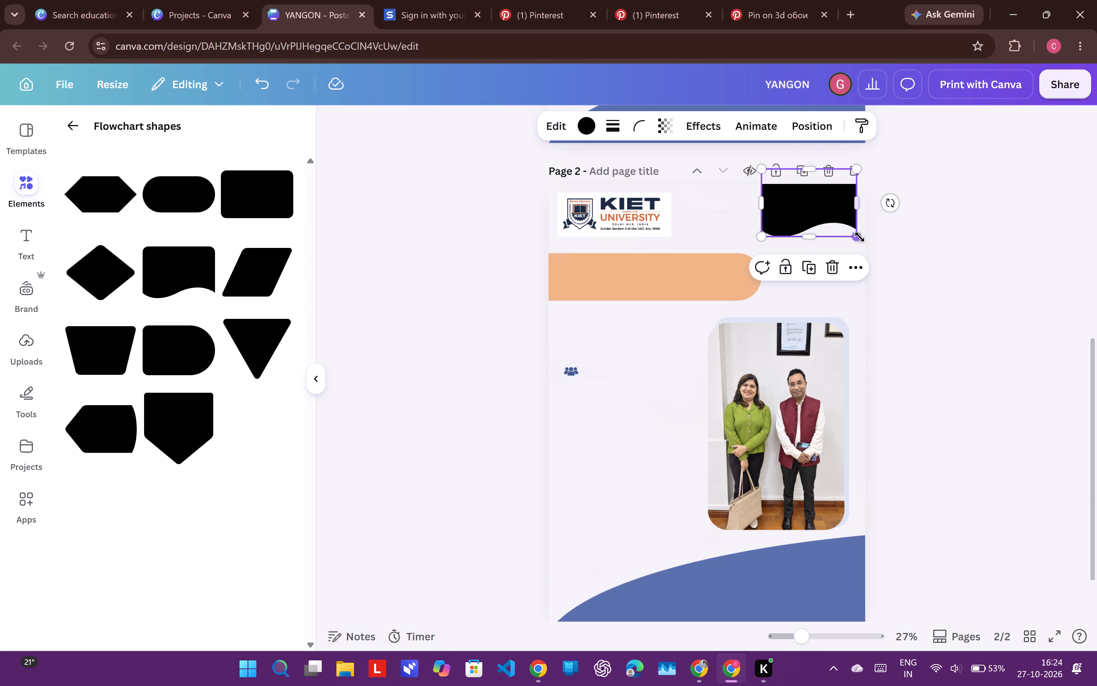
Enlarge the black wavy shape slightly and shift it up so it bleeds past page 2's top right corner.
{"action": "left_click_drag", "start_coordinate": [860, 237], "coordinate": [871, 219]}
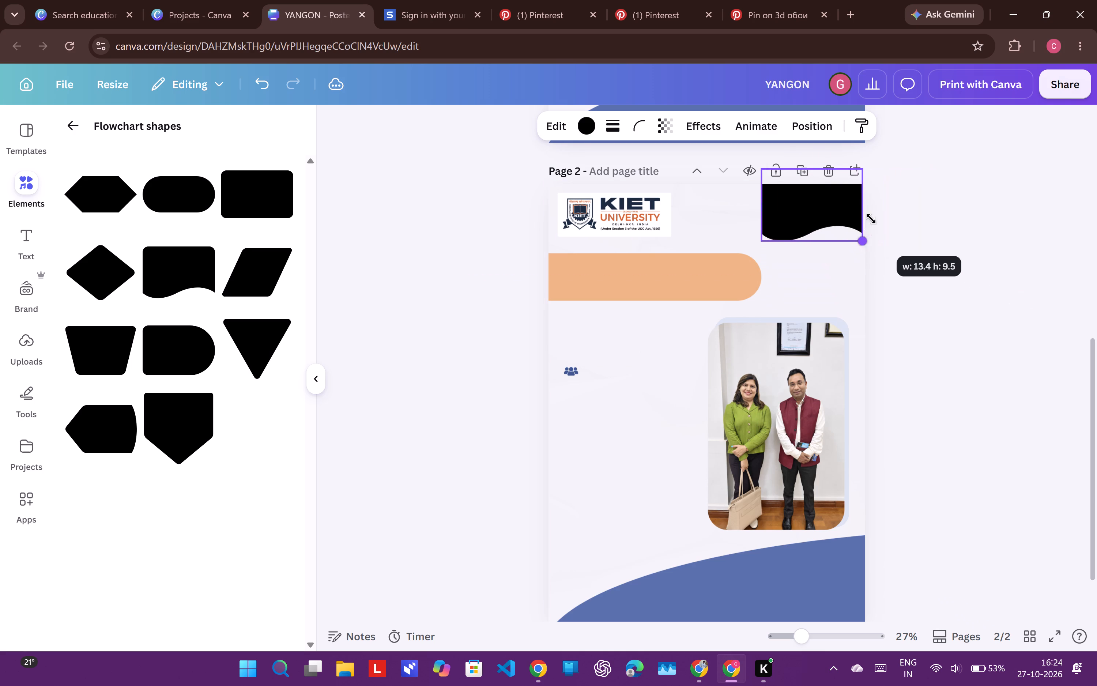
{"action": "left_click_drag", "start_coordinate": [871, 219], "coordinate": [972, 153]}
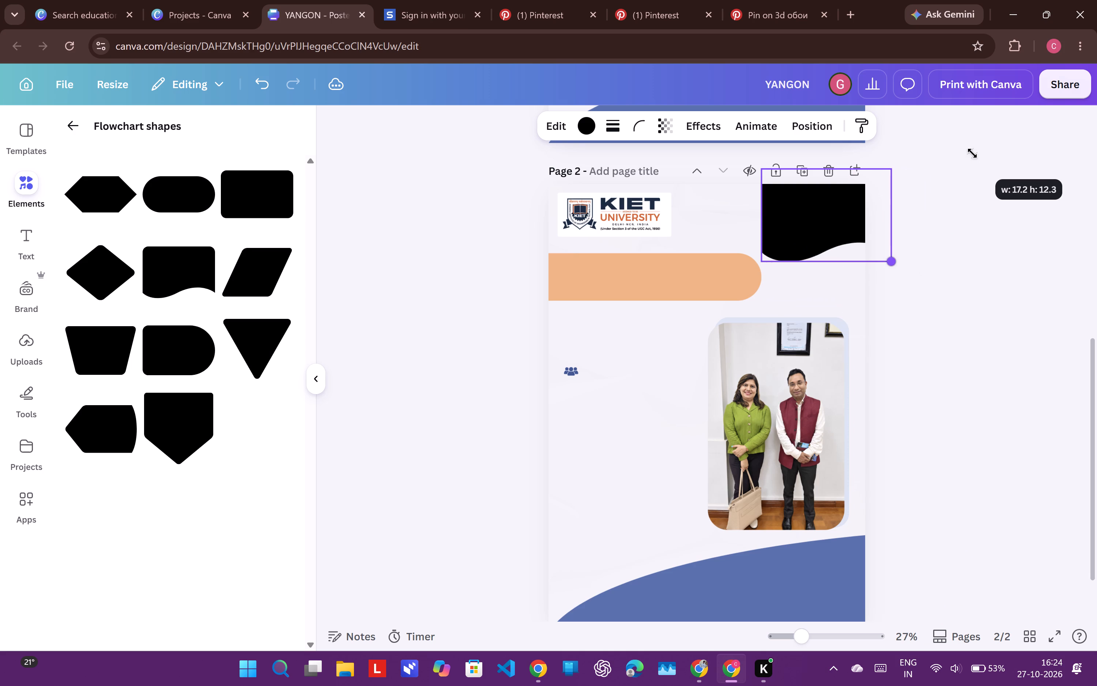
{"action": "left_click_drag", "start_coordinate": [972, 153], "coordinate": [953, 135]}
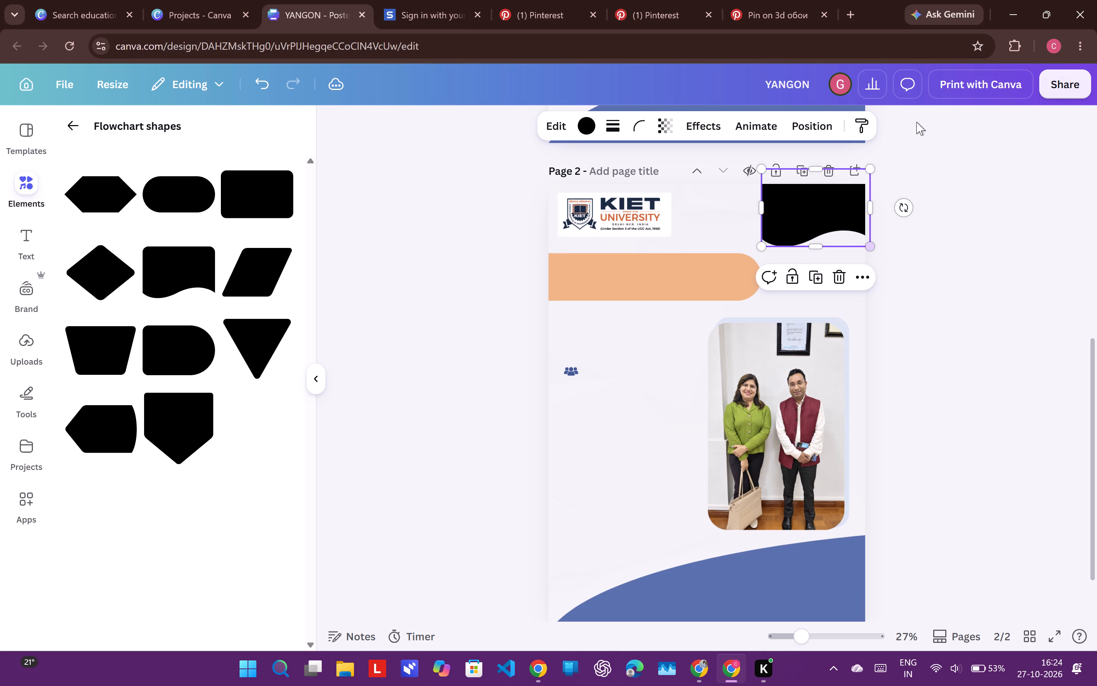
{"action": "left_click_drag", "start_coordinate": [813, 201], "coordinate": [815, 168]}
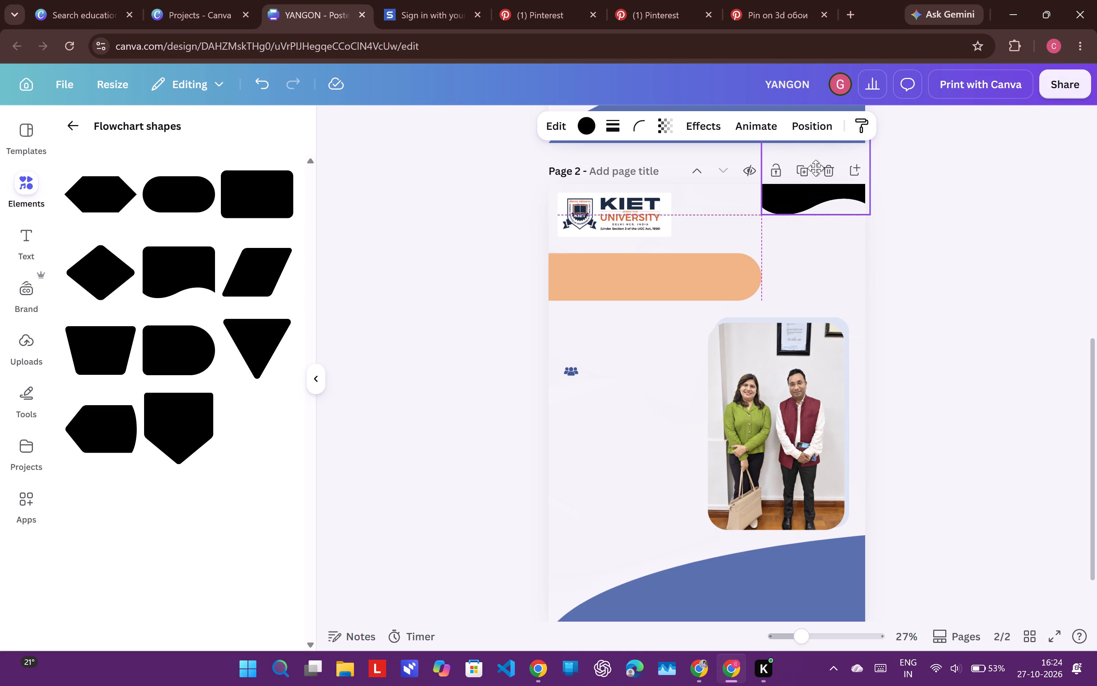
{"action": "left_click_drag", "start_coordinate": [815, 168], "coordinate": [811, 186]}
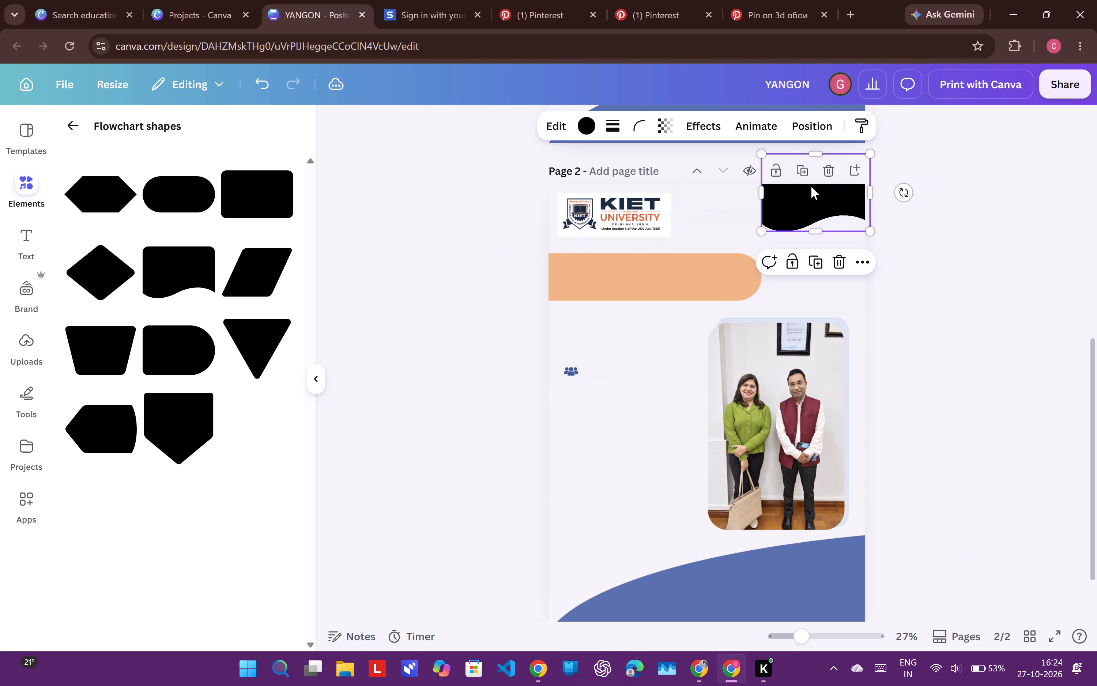
Move the black wavy shape out of the corner onto the page body and delete it.
{"action": "left_click_drag", "start_coordinate": [833, 214], "coordinate": [812, 565]}
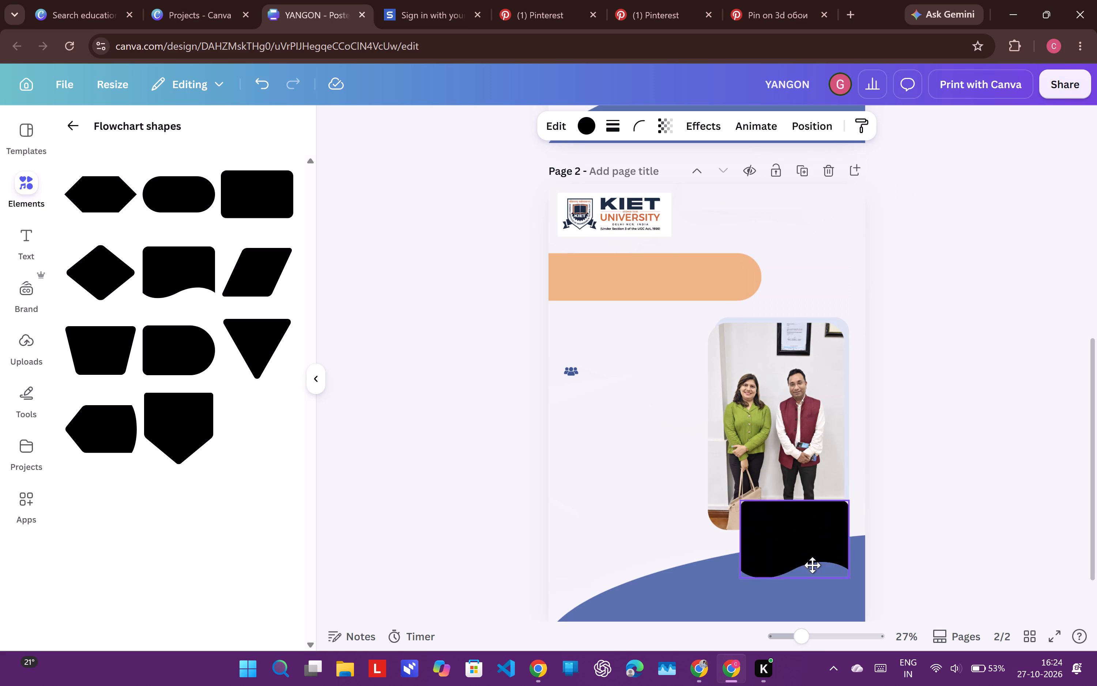
{"action": "left_click_drag", "start_coordinate": [812, 565], "coordinate": [722, 359]}
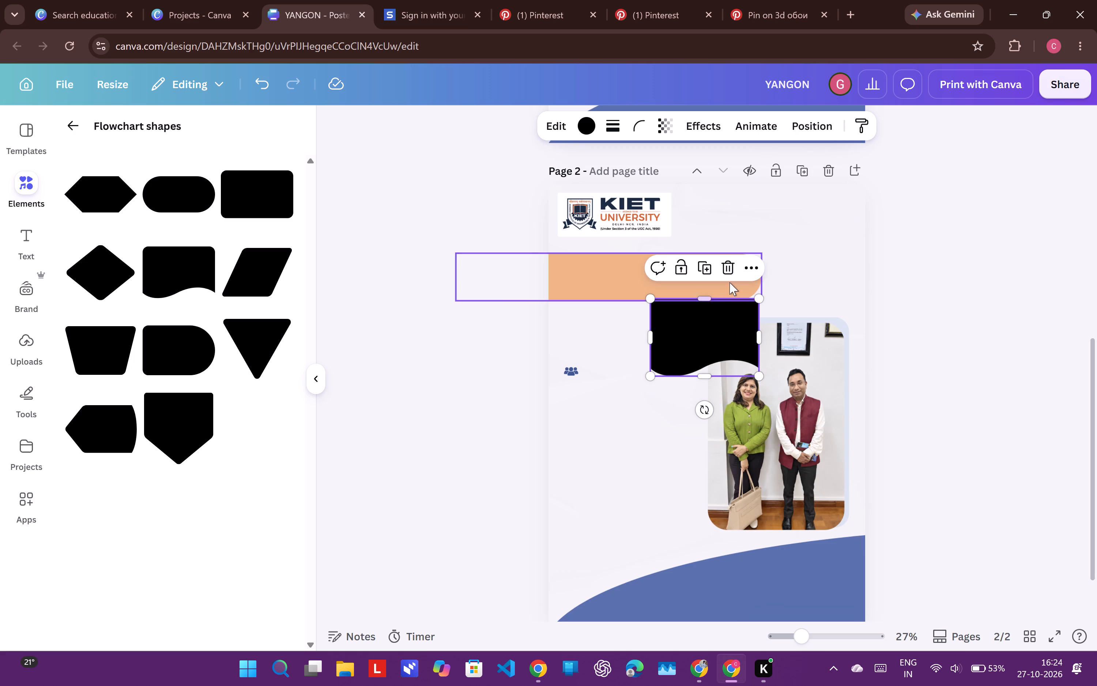
{"action": "left_click", "coordinate": [730, 269]}
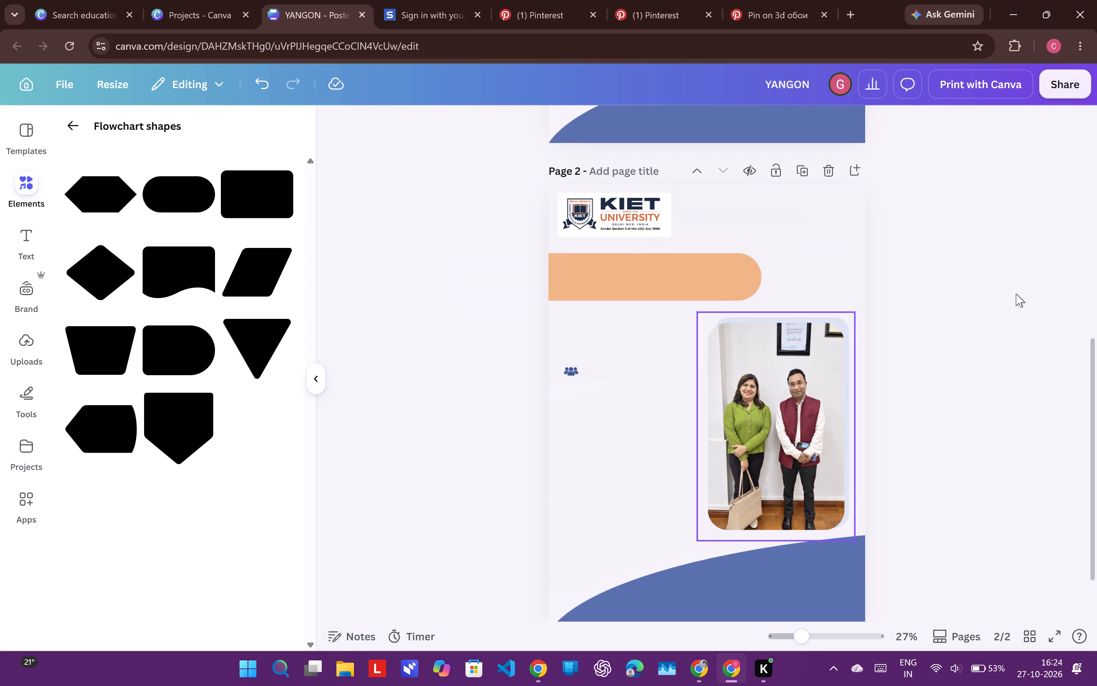
{"action": "left_click", "coordinate": [988, 309]}
Move the orange rounded banner on page 2 slightly down, closer to the top of the photo.
{"action": "scroll", "coordinate": [988, 309], "scroll_direction": "down", "scroll_amount": 1}
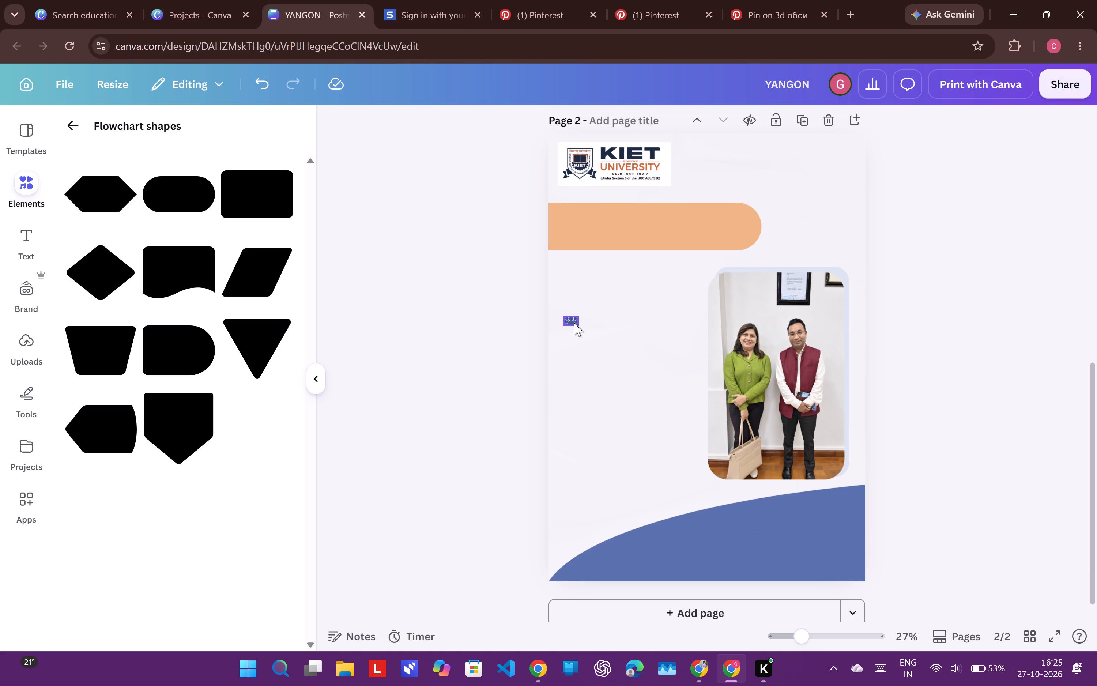
{"action": "left_click_drag", "start_coordinate": [607, 238], "coordinate": [607, 254]}
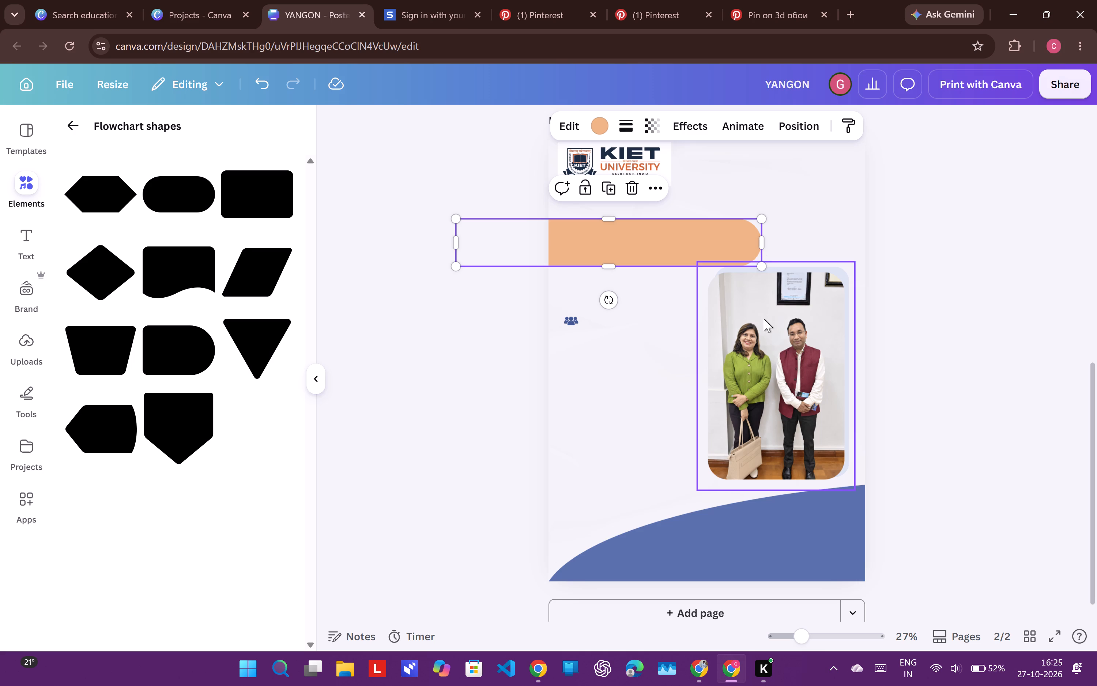
{"action": "left_click", "coordinate": [877, 222]}
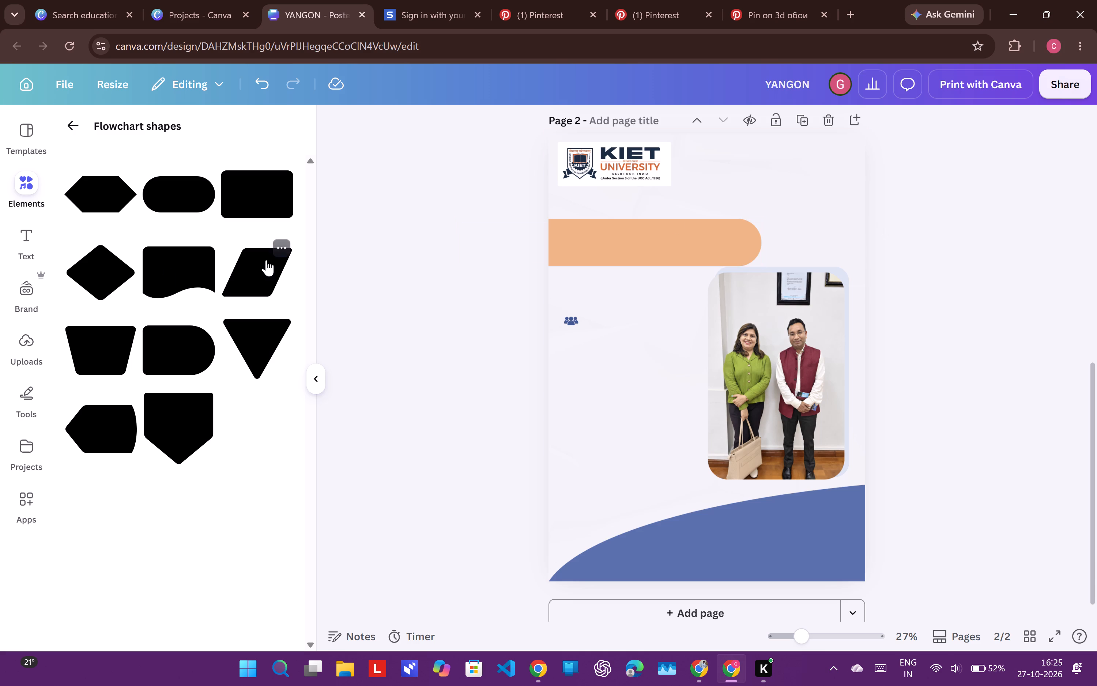
Search the poster templates for STUDY IN INDIA INITIATIVE and look through the designs for ideas.
{"action": "left_click", "coordinate": [24, 124]}
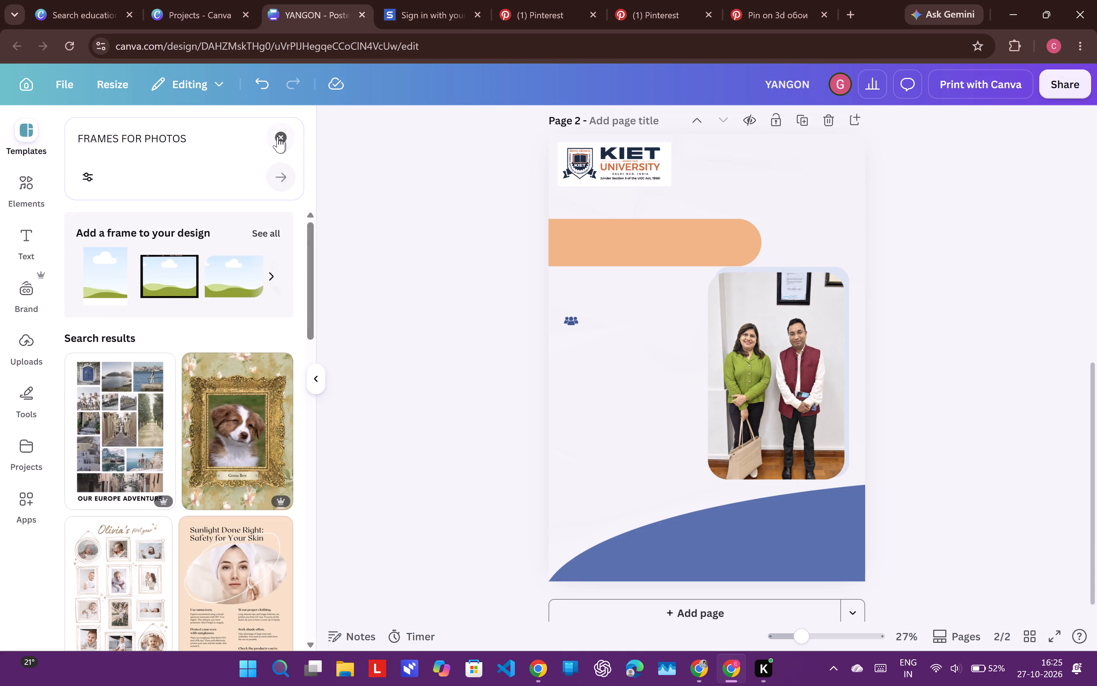
{"action": "left_click", "coordinate": [277, 137]}
{"action": "left_click", "coordinate": [194, 140]}
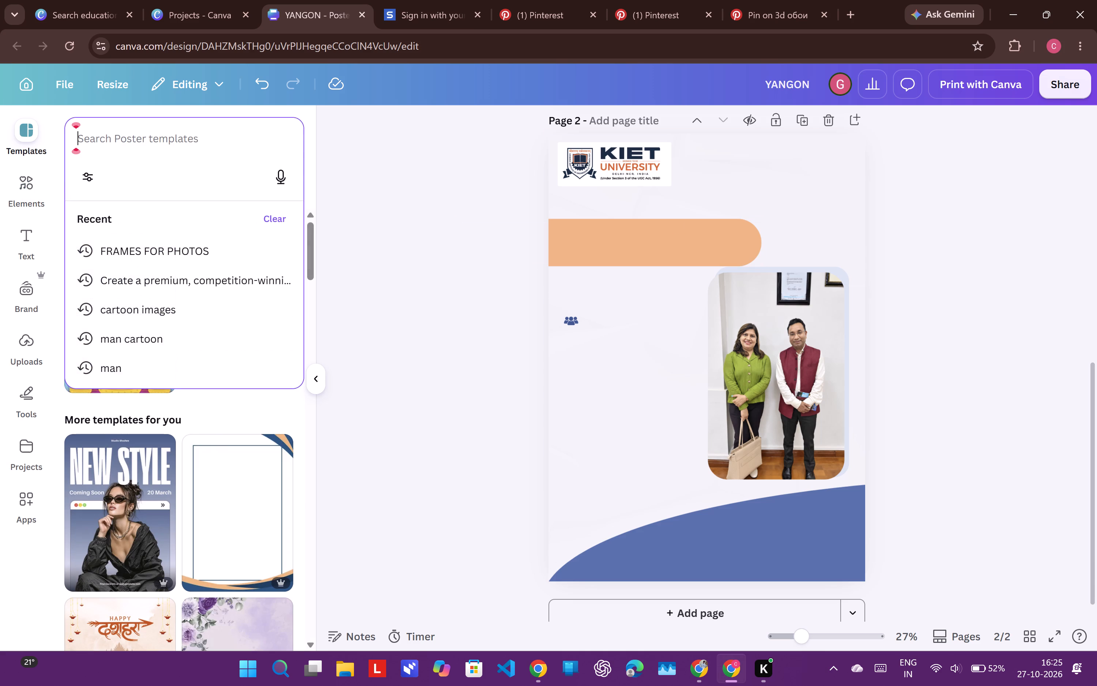
{"action": "type", "text": "STUDY"}
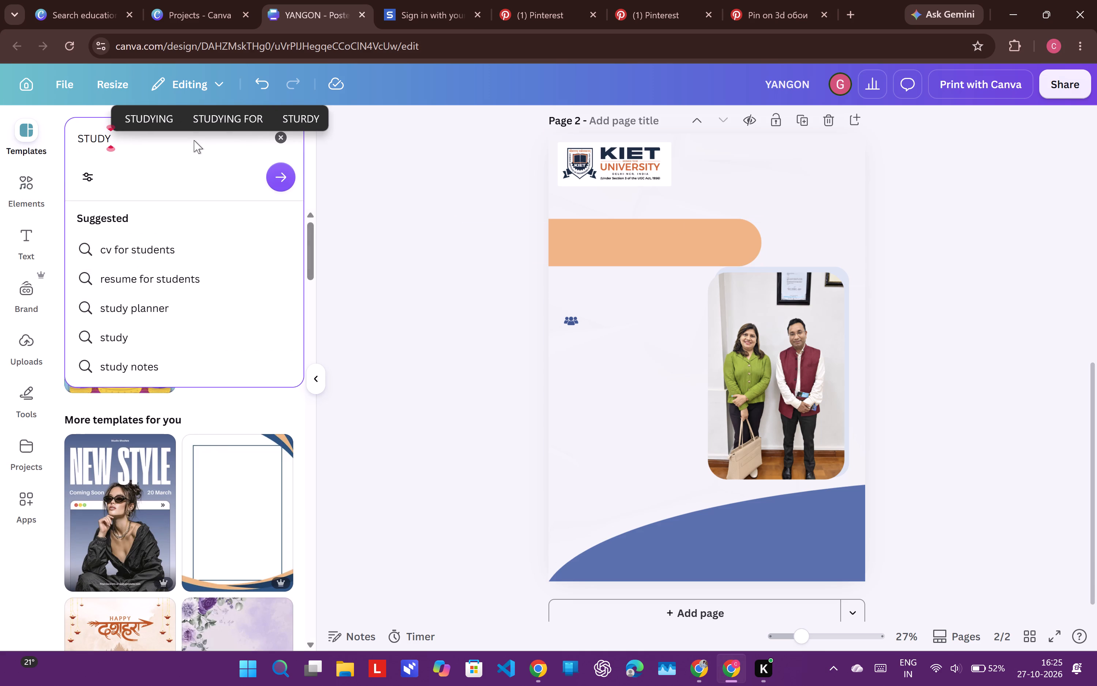
{"action": "key", "text": "space"}
{"action": "type", "text": "IN INDIA"}
{"action": "key", "text": "space"}
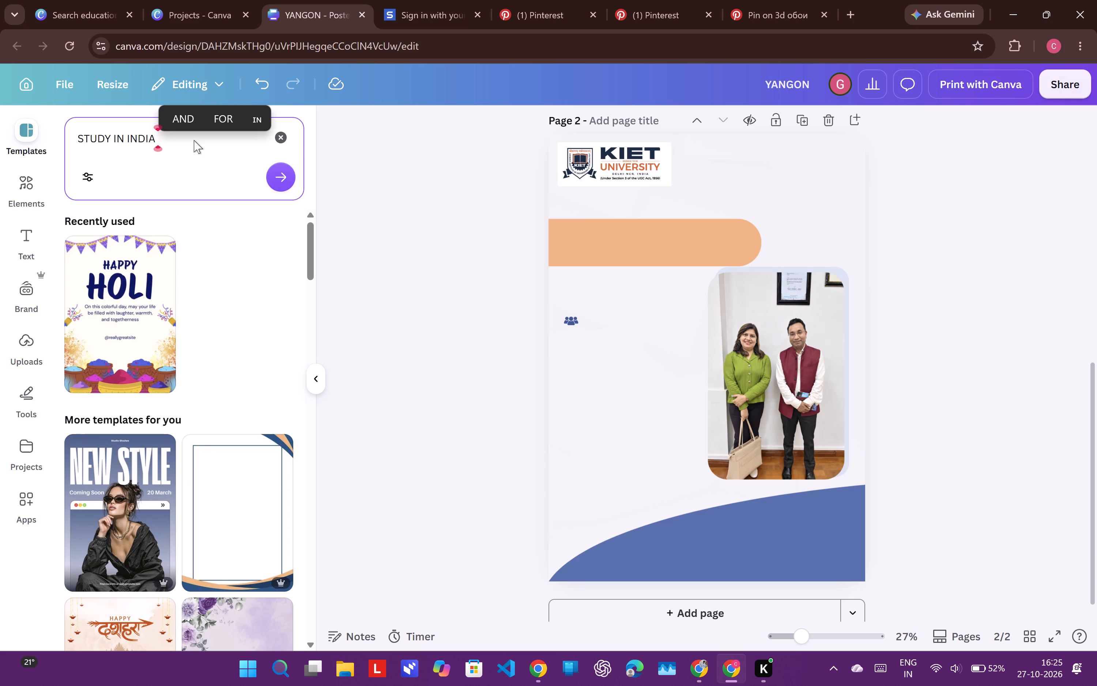
{"action": "type", "text": "INITIATIVE"}
{"action": "key", "text": "Return"}
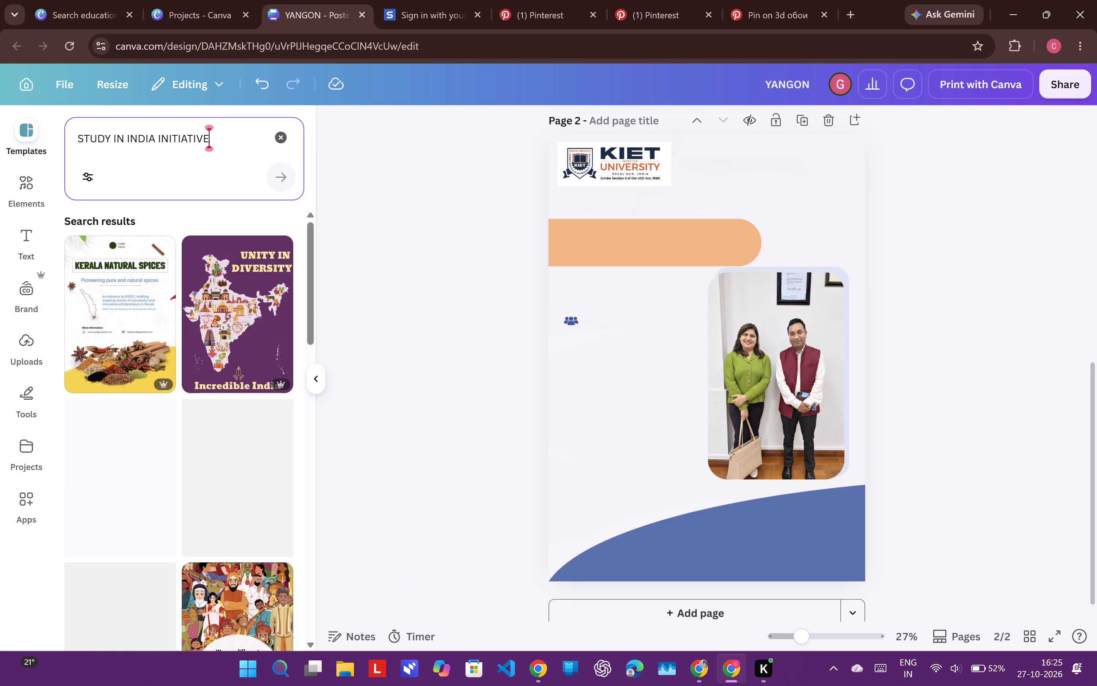
{"action": "scroll", "coordinate": [263, 287], "scroll_direction": "down", "scroll_amount": 2}
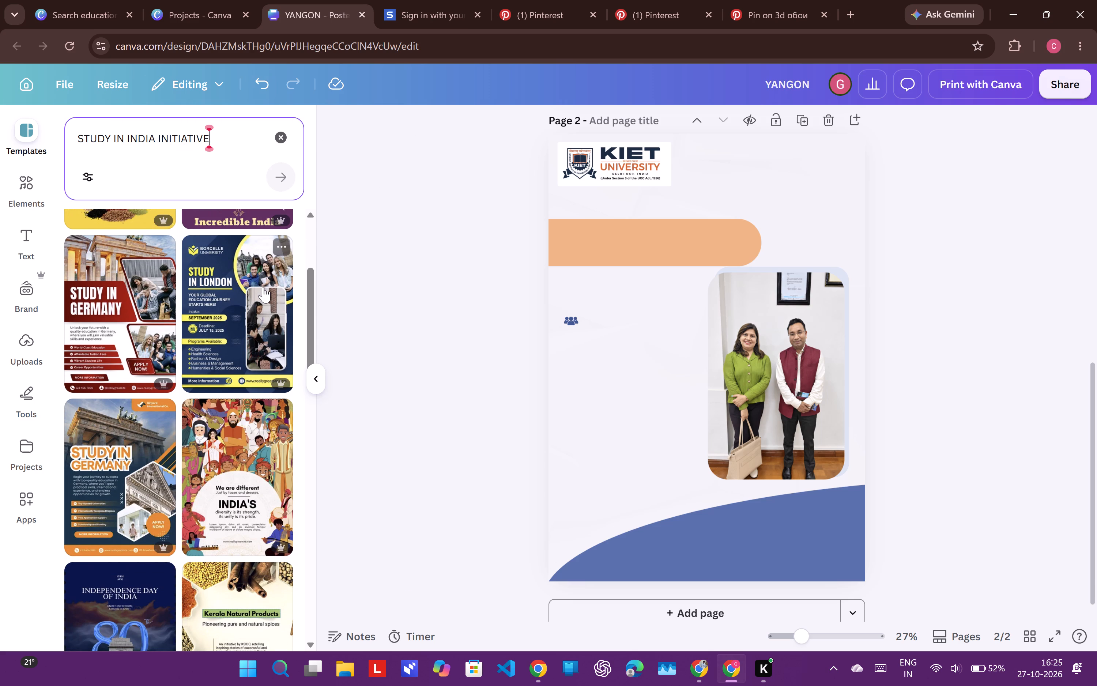
{"action": "scroll", "coordinate": [263, 287], "scroll_direction": "down", "scroll_amount": 5}
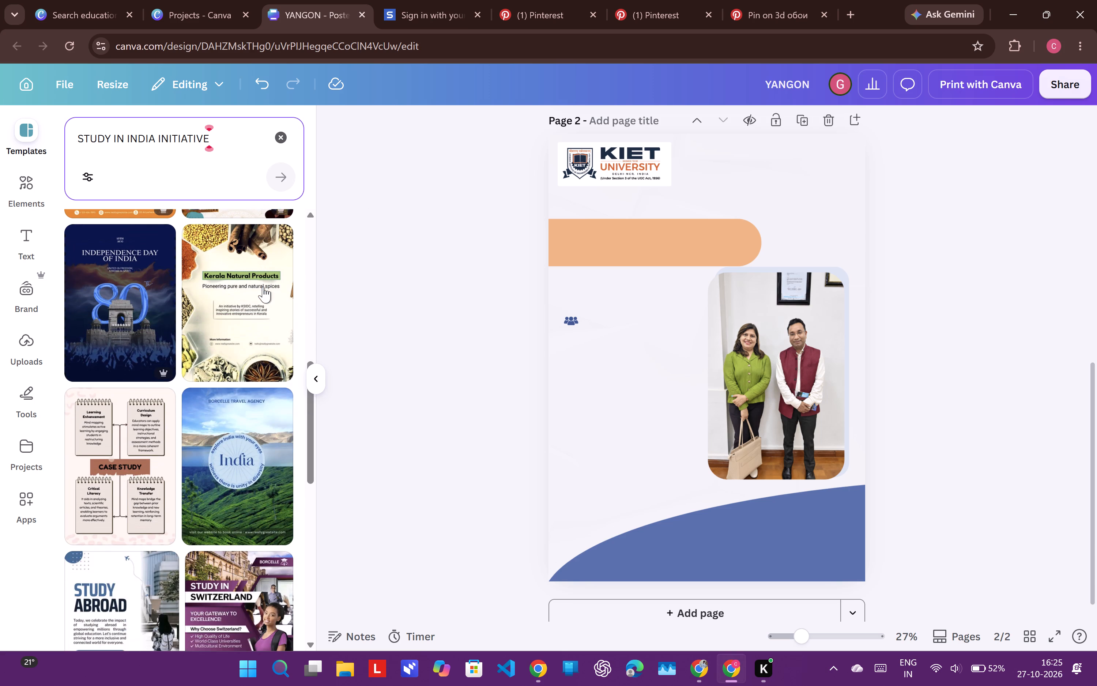
{"action": "scroll", "coordinate": [263, 287], "scroll_direction": "down", "scroll_amount": 3}
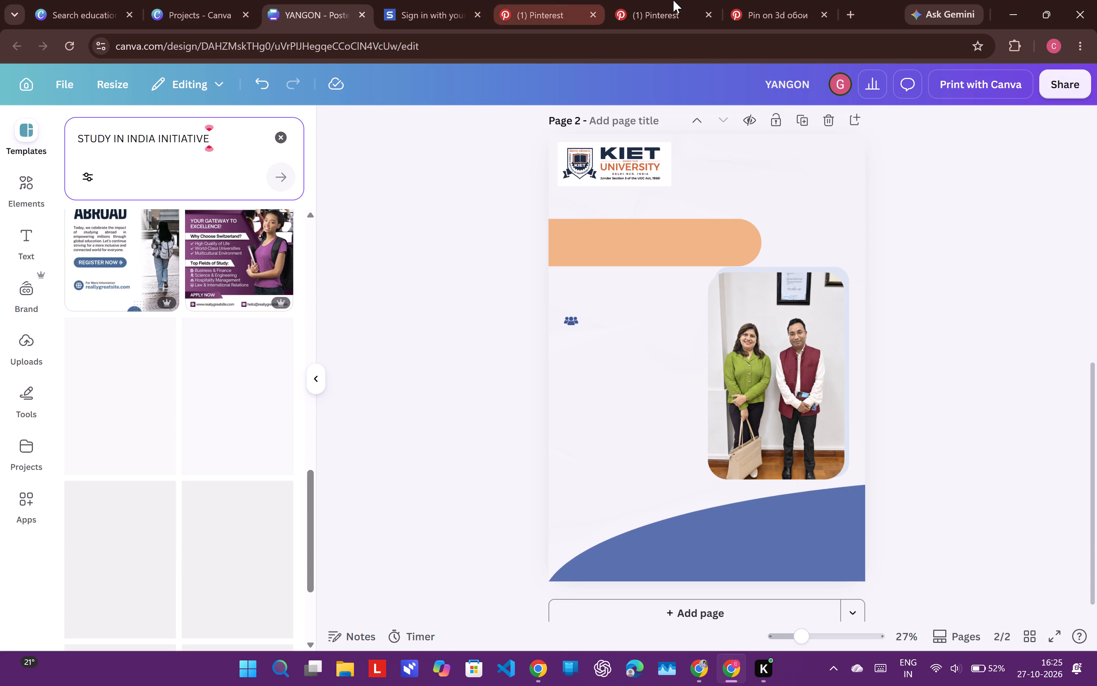
Switch to Pinterest and replace the previous search with "study in india poster".
{"action": "left_click", "coordinate": [656, 5]}
{"action": "left_click", "coordinate": [637, 82]}
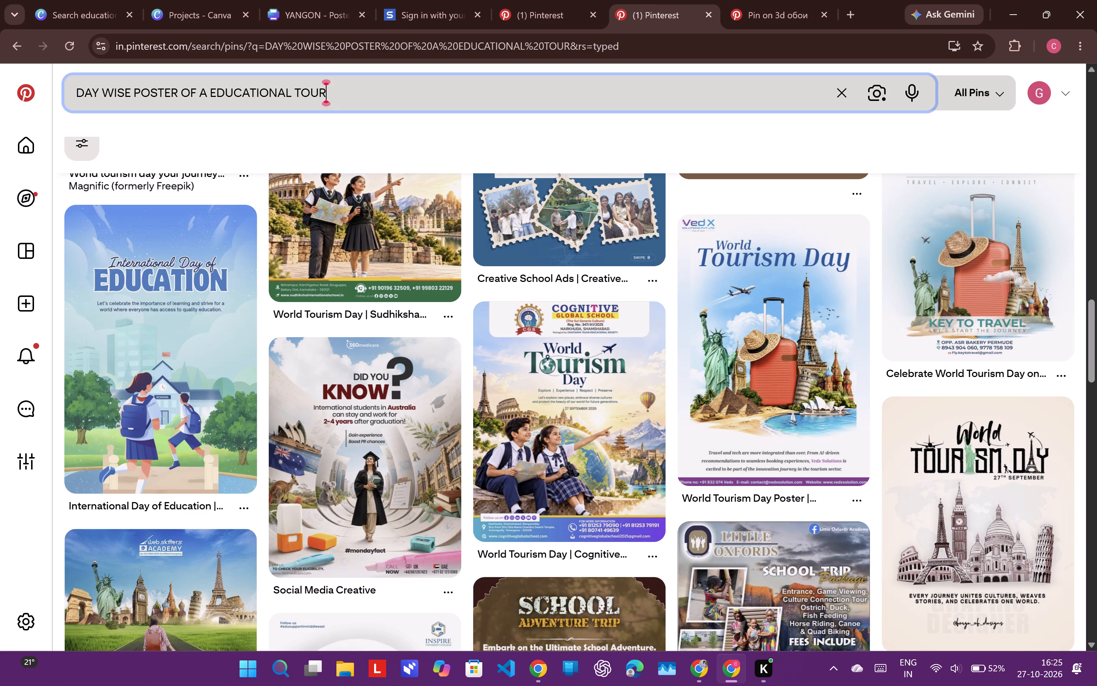
{"action": "left_click", "coordinate": [852, 99]}
{"action": "type", "text": "STUDY INN"}
{"action": "key", "text": "BackSpace"}
{"action": "key", "text": "space"}
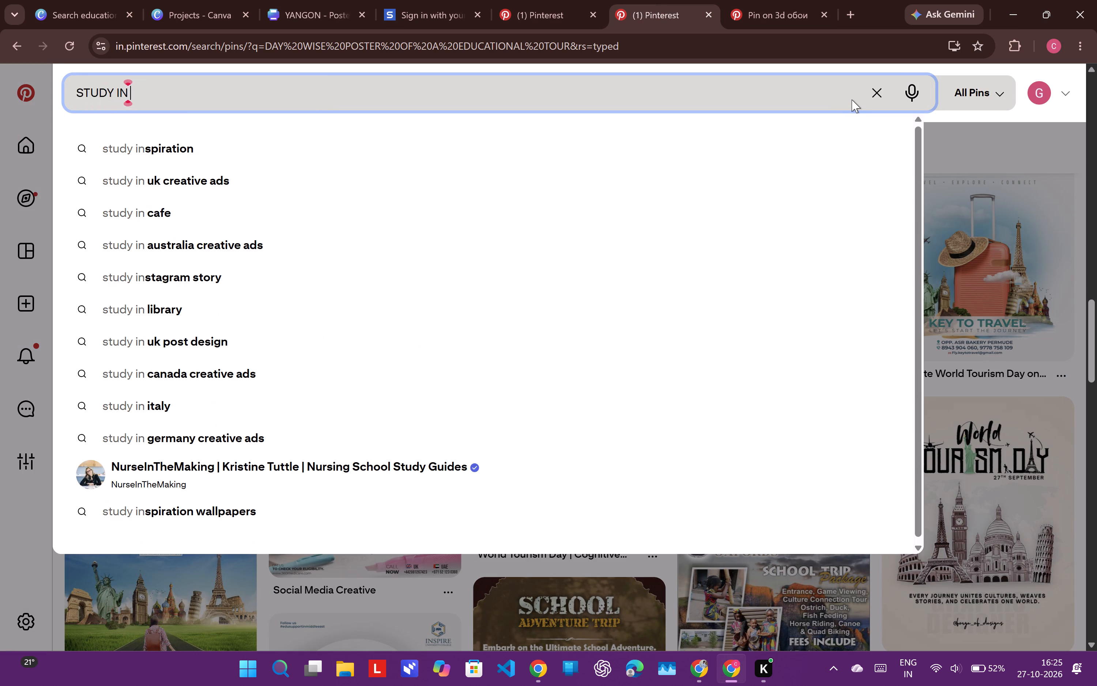
{"action": "type", "text": "INDIA"}
{"action": "key", "text": "space"}
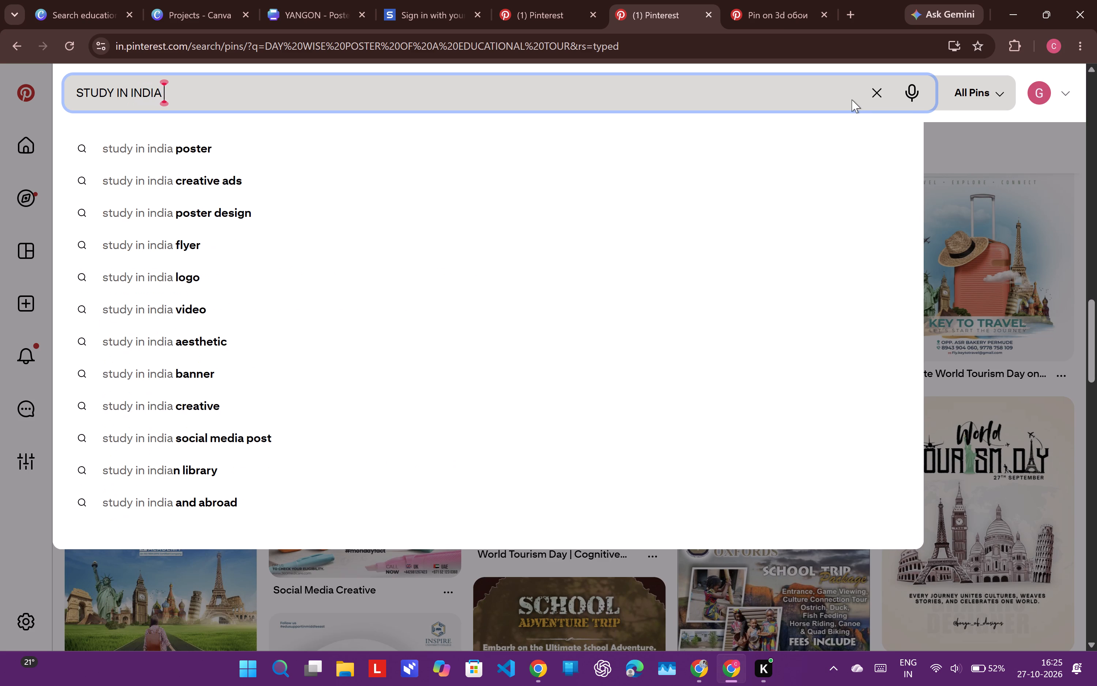
{"action": "left_click", "coordinate": [733, 138]}
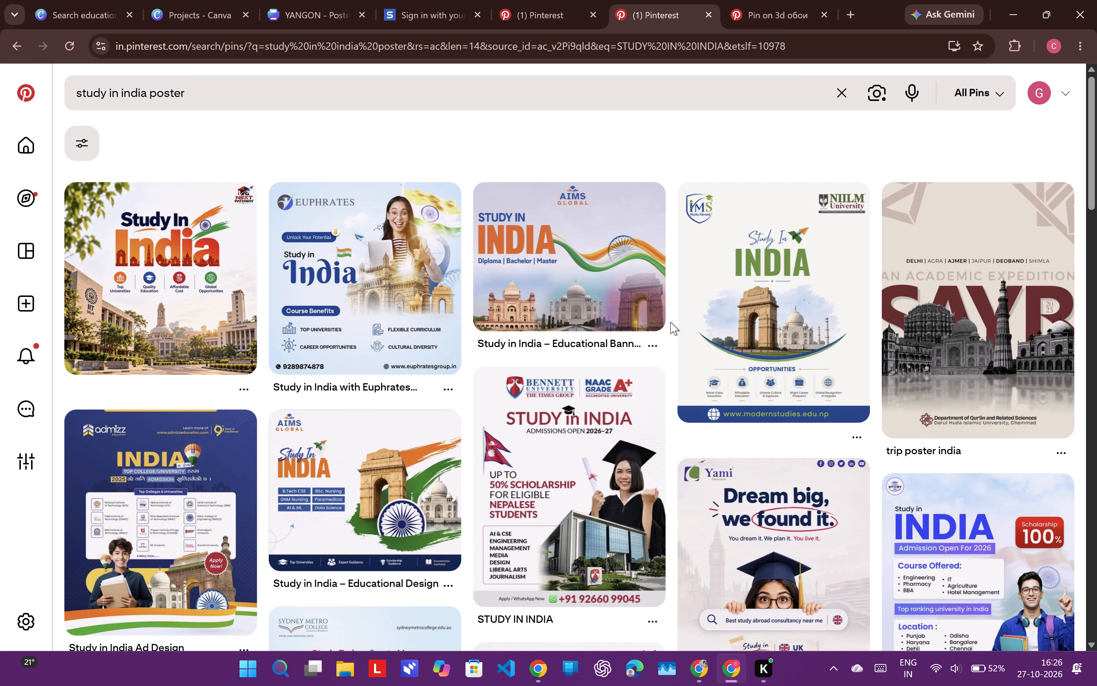
Look through the Study in India poster pins for layout and branding ideas.
{"action": "scroll", "coordinate": [670, 322], "scroll_direction": "down", "scroll_amount": 5}
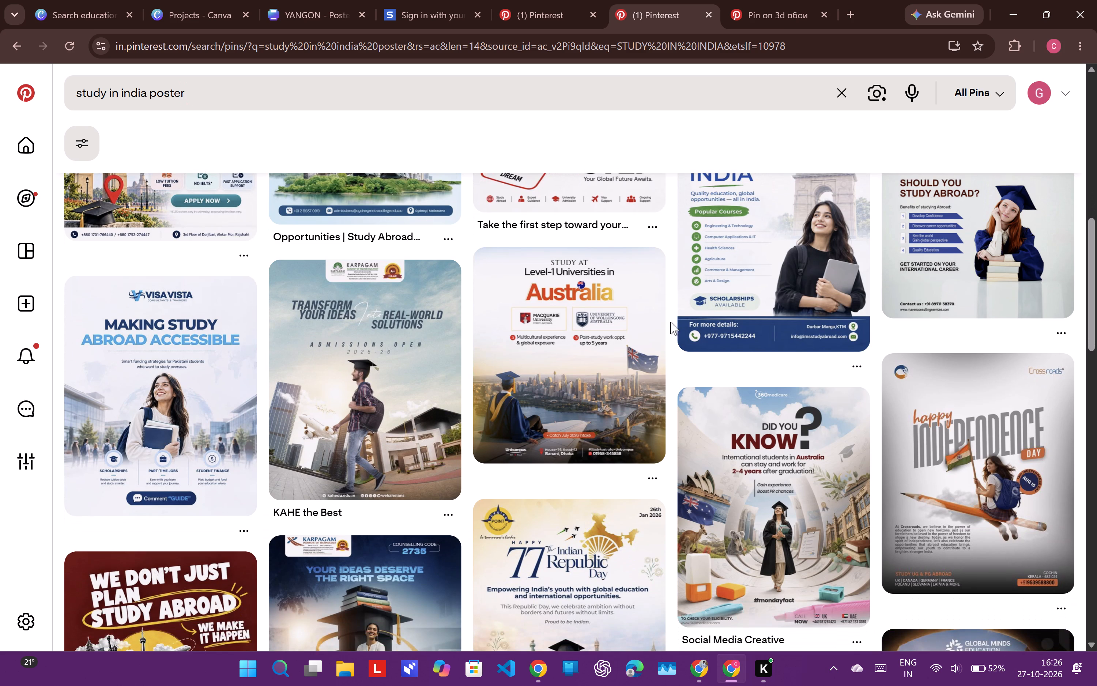
{"action": "scroll", "coordinate": [670, 322], "scroll_direction": "down", "scroll_amount": 5}
{"action": "scroll", "coordinate": [670, 322], "scroll_direction": "up", "scroll_amount": 1}
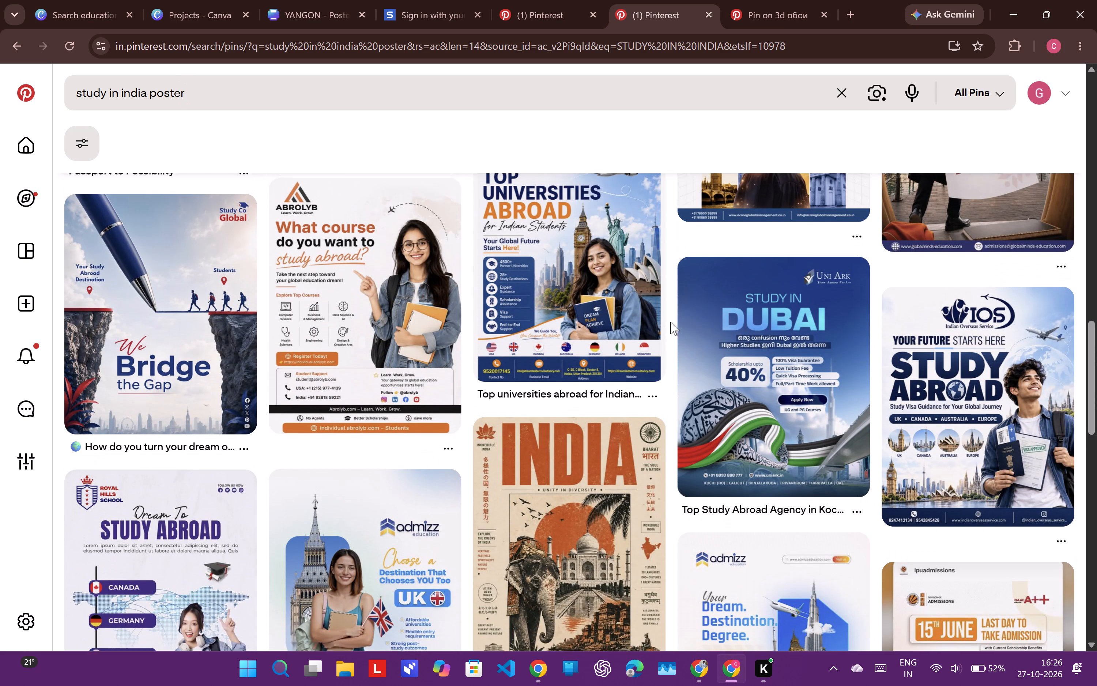
{"action": "scroll", "coordinate": [670, 322], "scroll_direction": "up", "scroll_amount": 3}
{"action": "scroll", "coordinate": [670, 322], "scroll_direction": "down", "scroll_amount": 2}
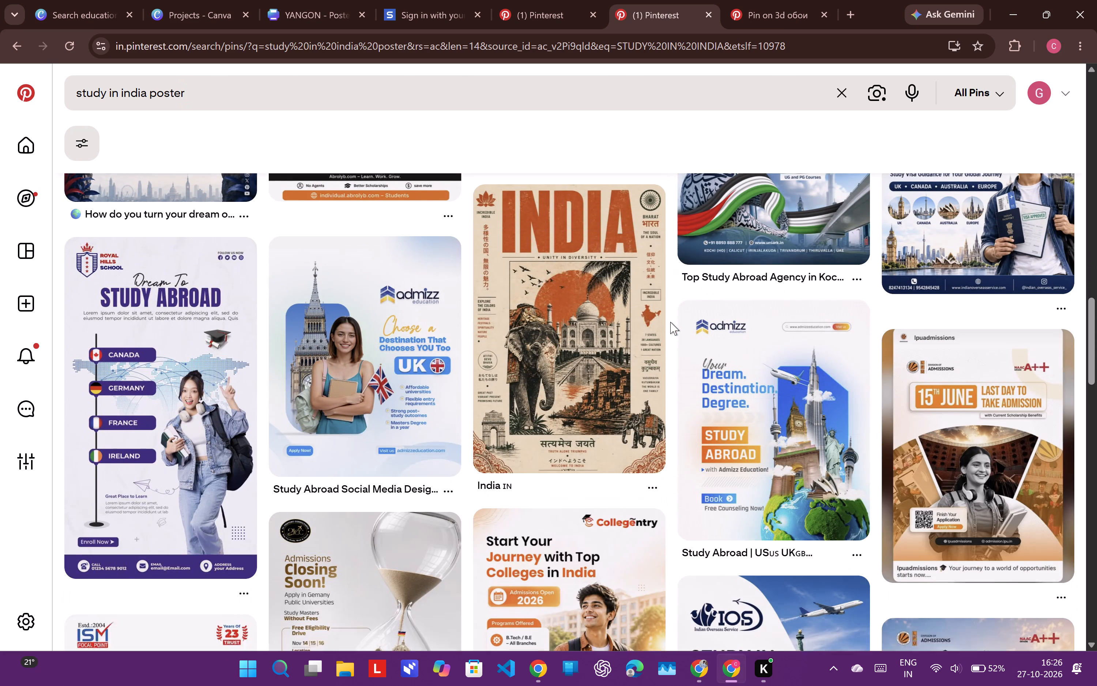
{"action": "scroll", "coordinate": [670, 322], "scroll_direction": "down", "scroll_amount": 1}
{"action": "scroll", "coordinate": [670, 322], "scroll_direction": "up", "scroll_amount": 1}
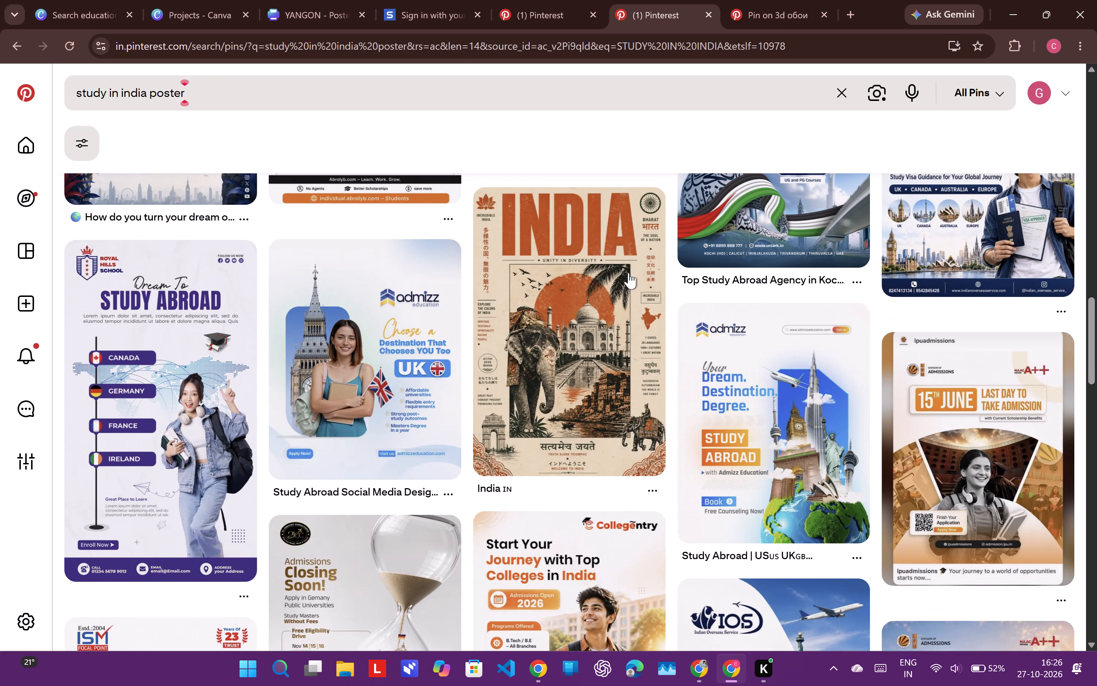
Search Google Images for "study in india initiative" in a new browser tab.
{"action": "left_click", "coordinate": [848, 4]}
{"action": "type", "text": "STUDY IN INDIA INI"}
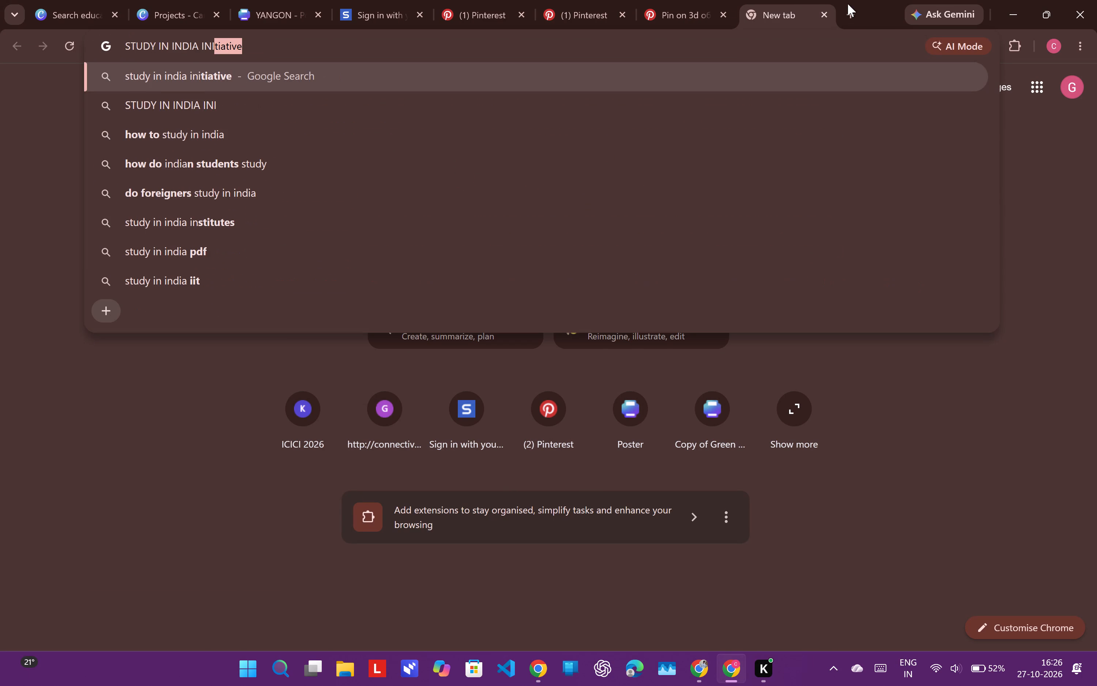
{"action": "key", "text": "Return"}
{"action": "left_click", "coordinate": [225, 152]}
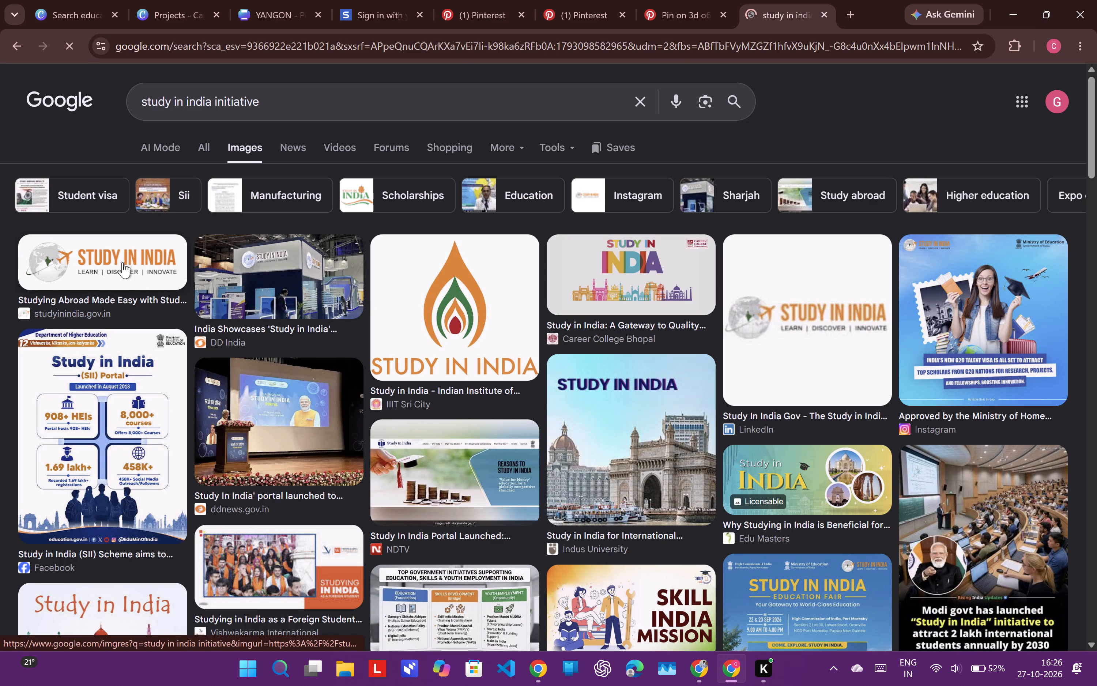
Open the studyinindia.gov.in logo result and look through the related Study in India logo images.
{"action": "left_click_drag", "start_coordinate": [108, 270], "coordinate": [103, 271]}
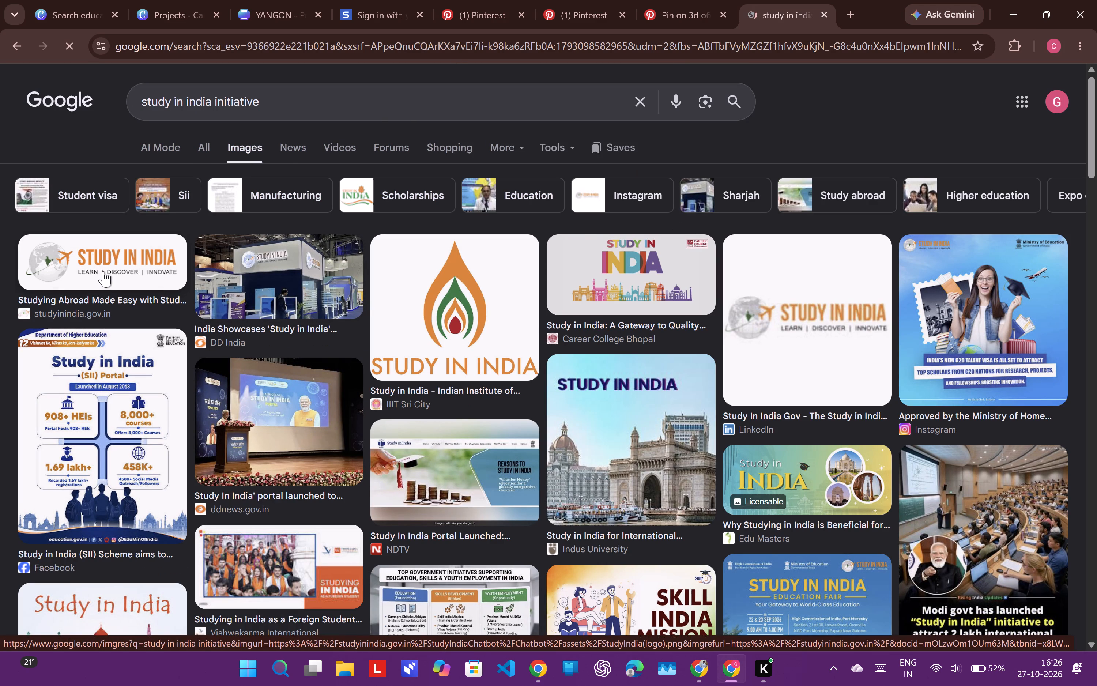
{"action": "left_click", "coordinate": [103, 271]}
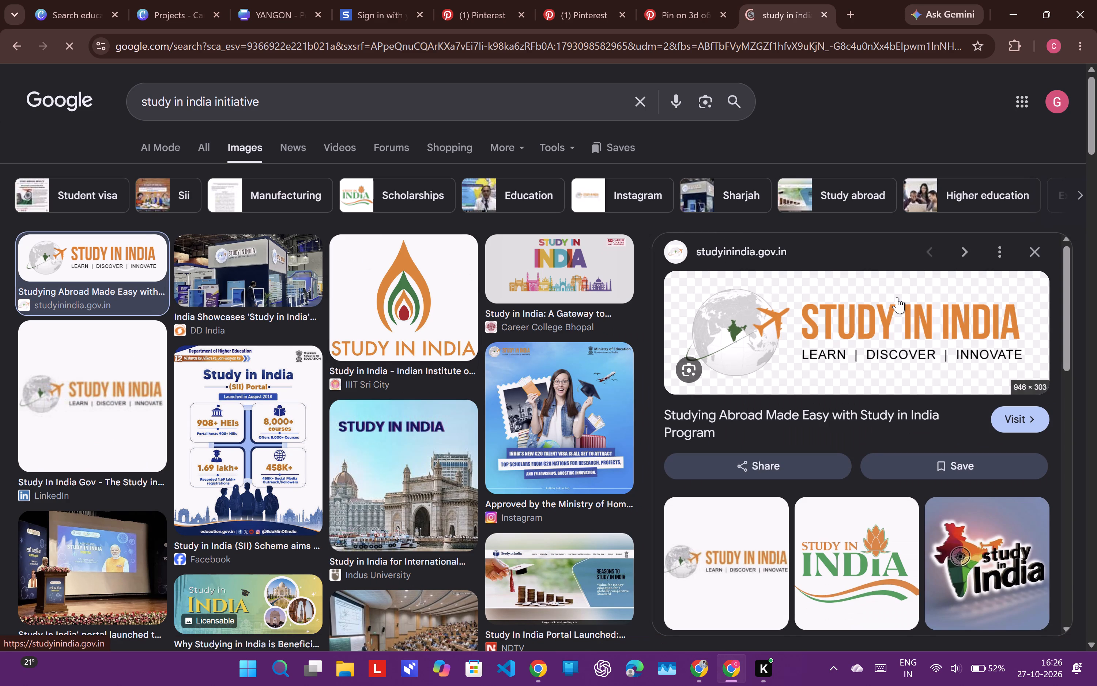
{"action": "left_click", "coordinate": [876, 320]}
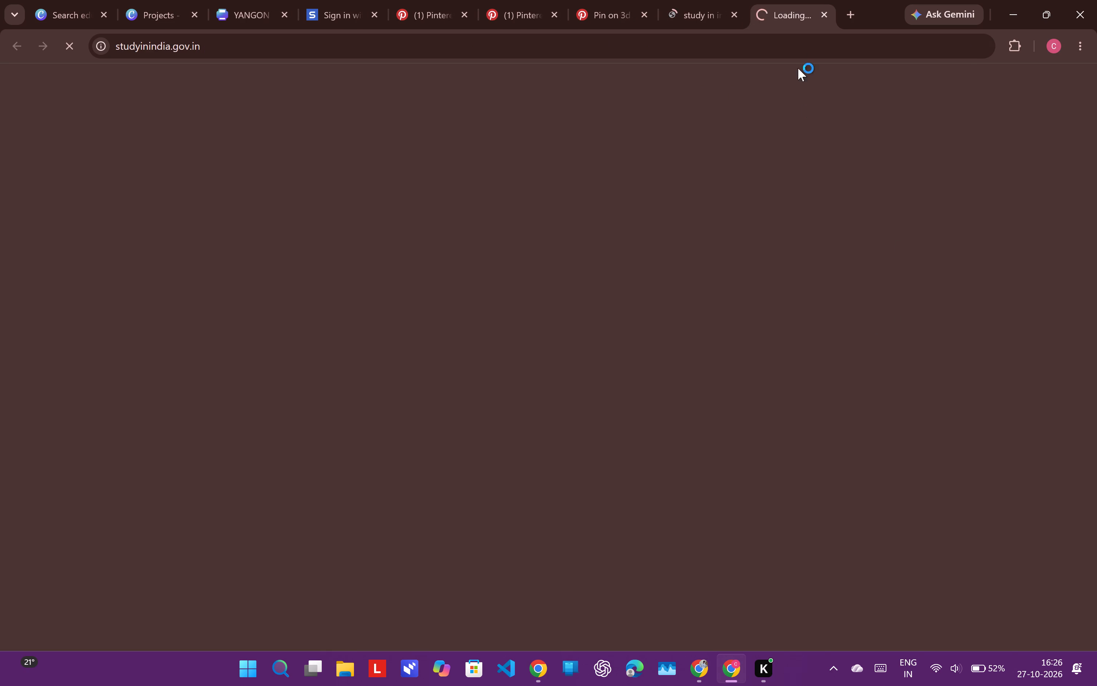
{"action": "left_click", "coordinate": [687, 14]}
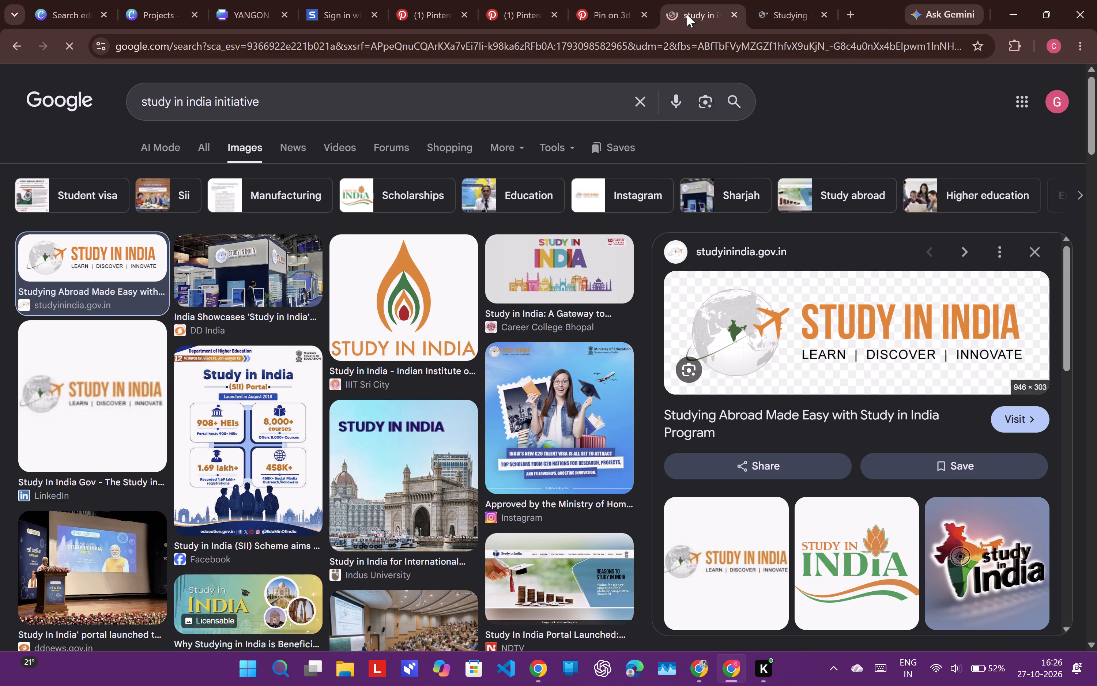
{"action": "scroll", "coordinate": [831, 388], "scroll_direction": "down", "scroll_amount": 4}
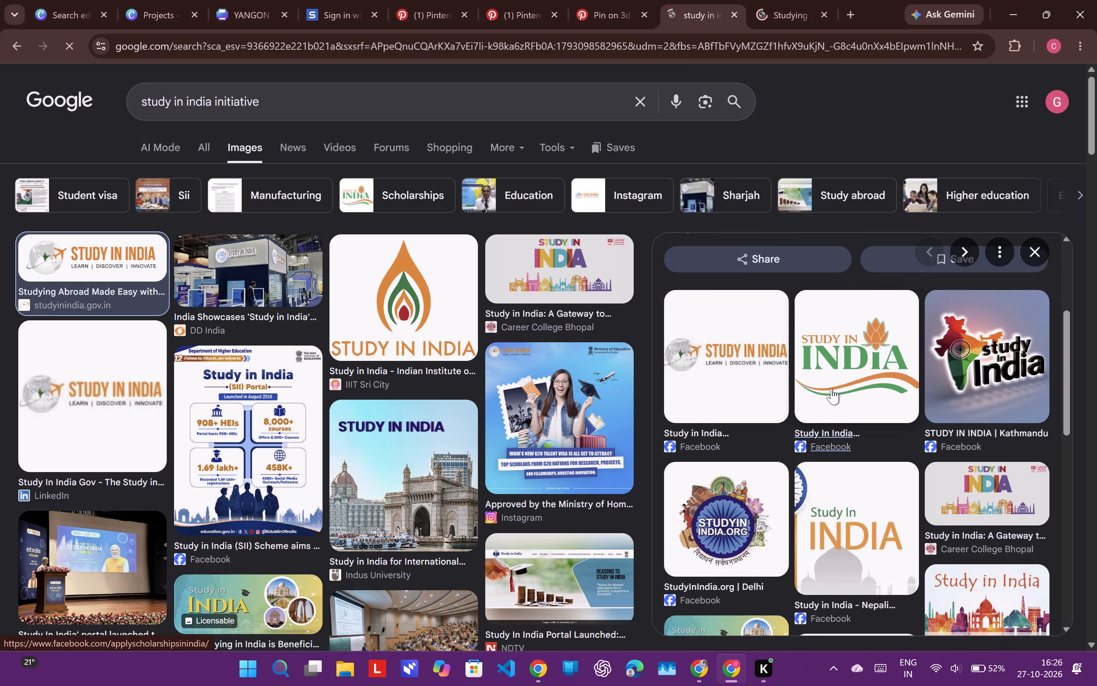
{"action": "scroll", "coordinate": [831, 388], "scroll_direction": "down", "scroll_amount": 3}
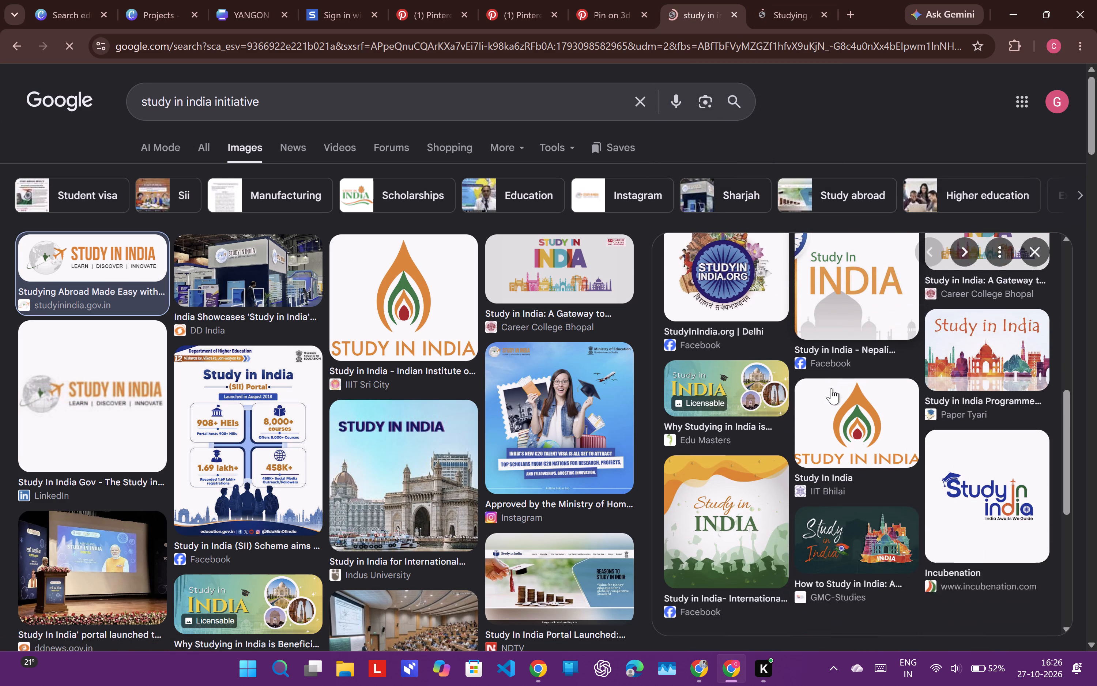
{"action": "scroll", "coordinate": [831, 388], "scroll_direction": "down", "scroll_amount": 4}
{"action": "scroll", "coordinate": [831, 388], "scroll_direction": "up", "scroll_amount": 8}
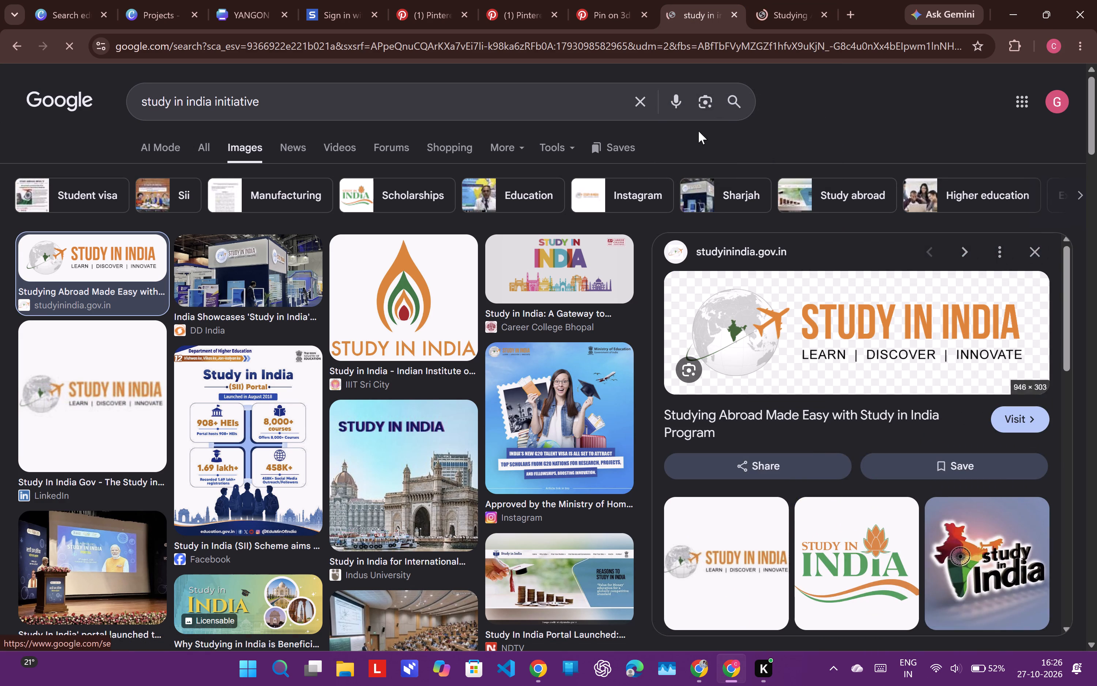
Look over the studyinindia.gov.in homepage for branding, and close its browser tab.
{"action": "left_click", "coordinate": [789, 3]}
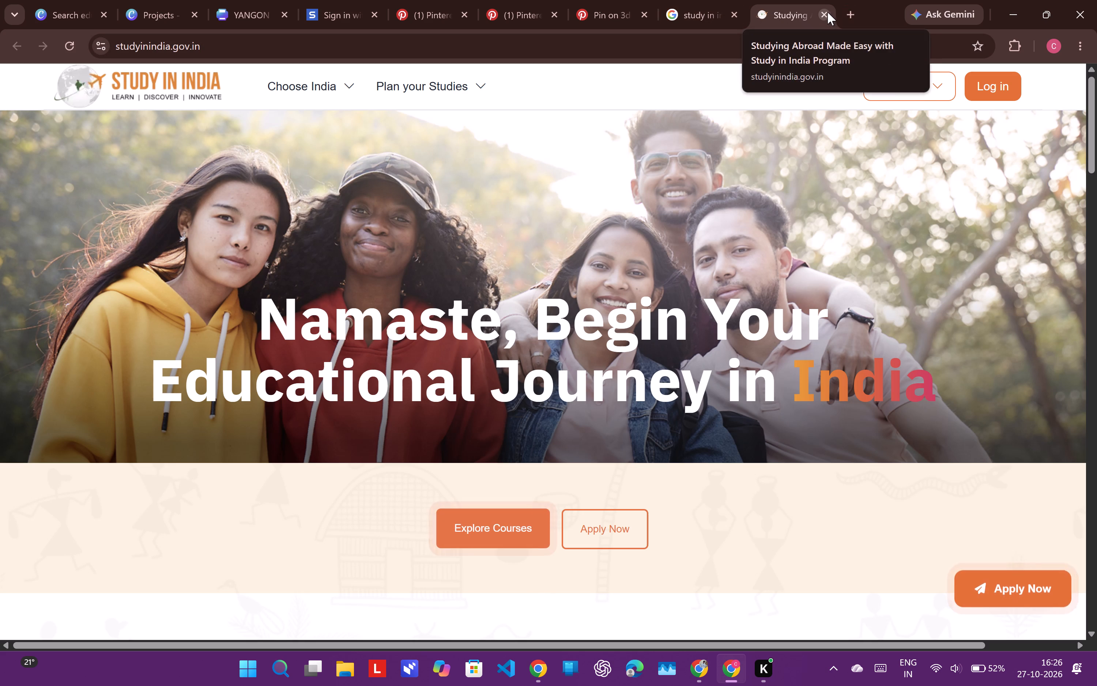
{"action": "scroll", "coordinate": [657, 446], "scroll_direction": "down", "scroll_amount": 5}
{"action": "scroll", "coordinate": [657, 446], "scroll_direction": "up", "scroll_amount": 3}
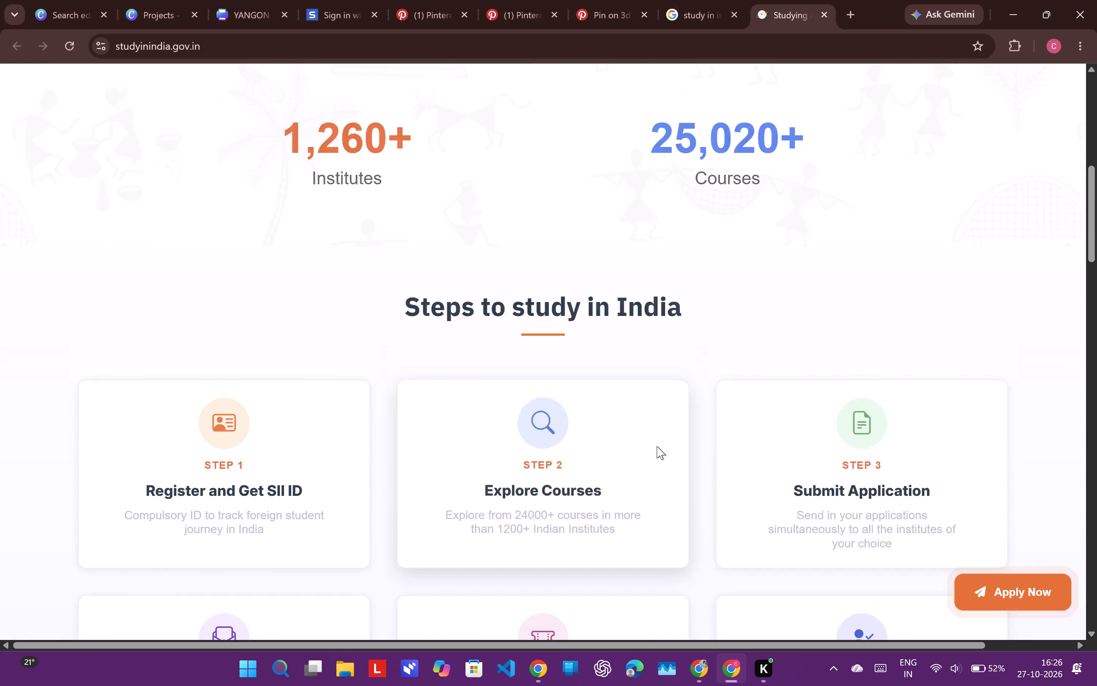
{"action": "scroll", "coordinate": [657, 446], "scroll_direction": "up", "scroll_amount": 4}
{"action": "left_click", "coordinate": [827, 10]}
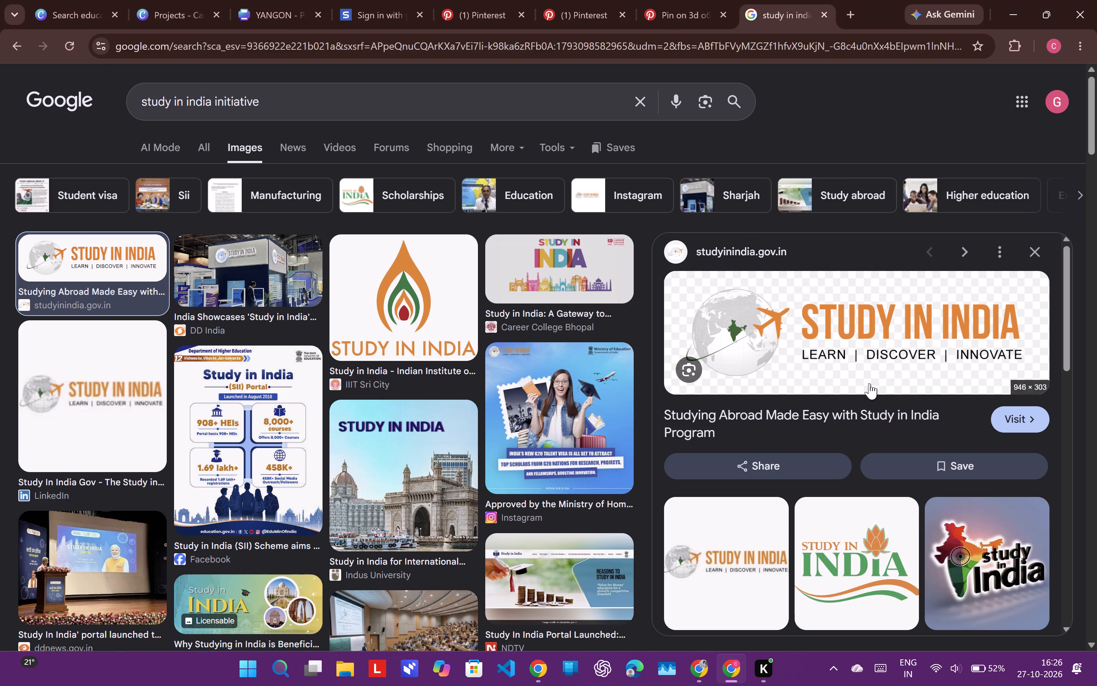
Copy the Study in India globe-and-plane logo from the image results and paste it onto page 2 of the YANGON design in Canva.
{"action": "scroll", "coordinate": [869, 383], "scroll_direction": "down", "scroll_amount": 1}
{"action": "scroll", "coordinate": [877, 395], "scroll_direction": "up", "scroll_amount": 1}
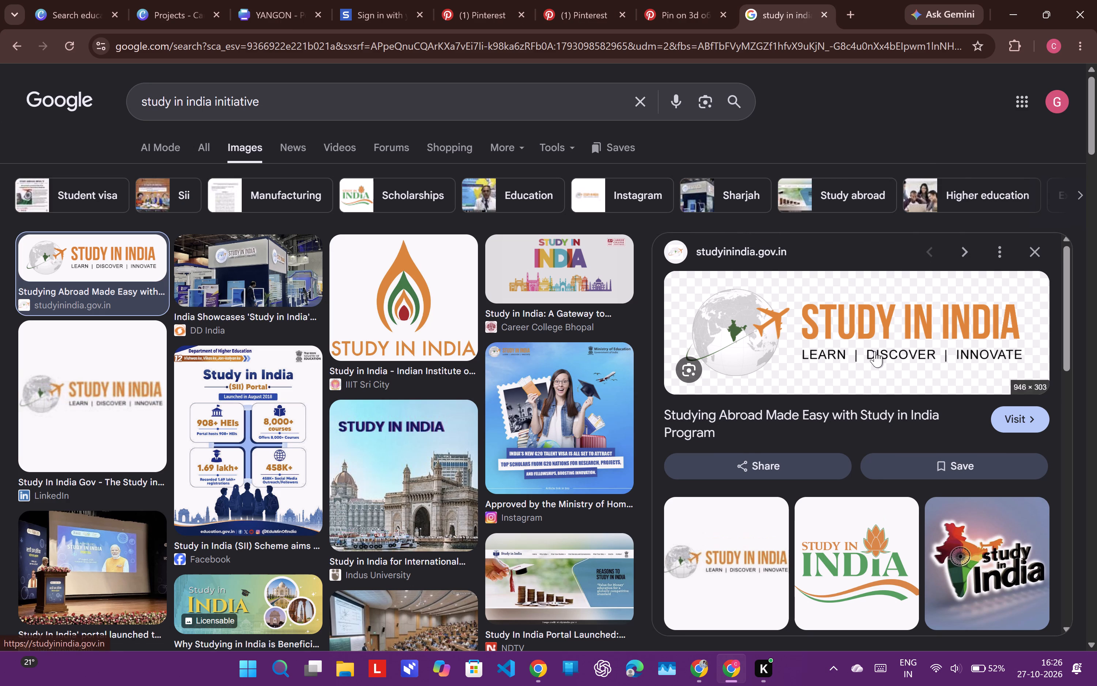
{"action": "right_click", "coordinate": [875, 351]}
{"action": "left_click", "coordinate": [935, 250]}
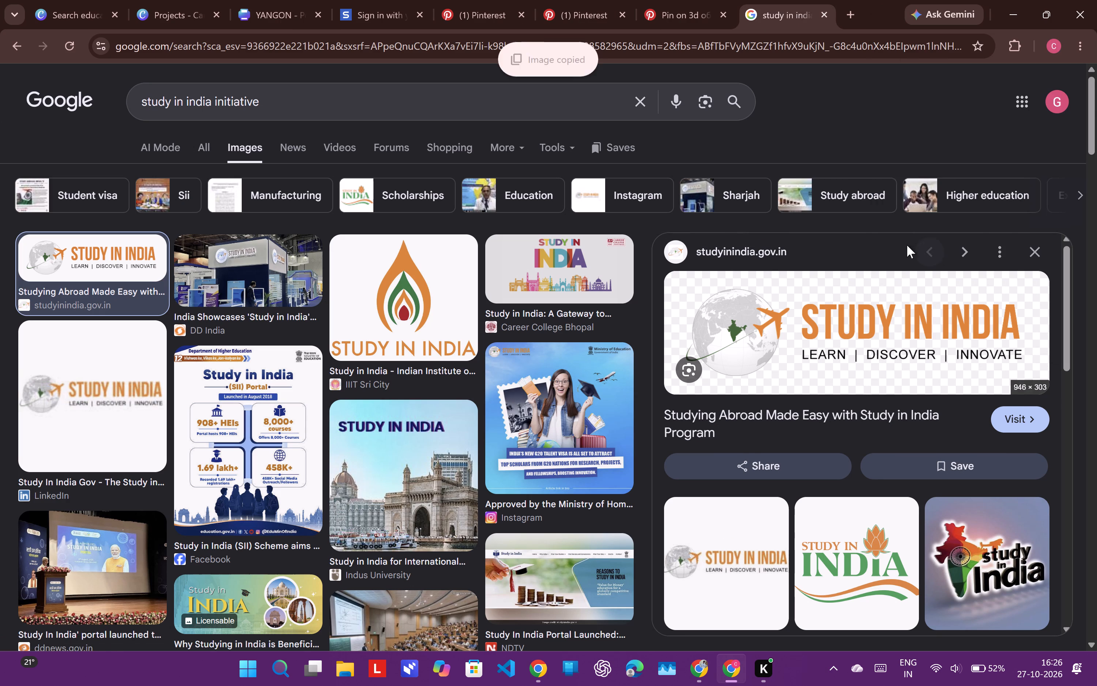
{"action": "left_click", "coordinate": [258, 0]}
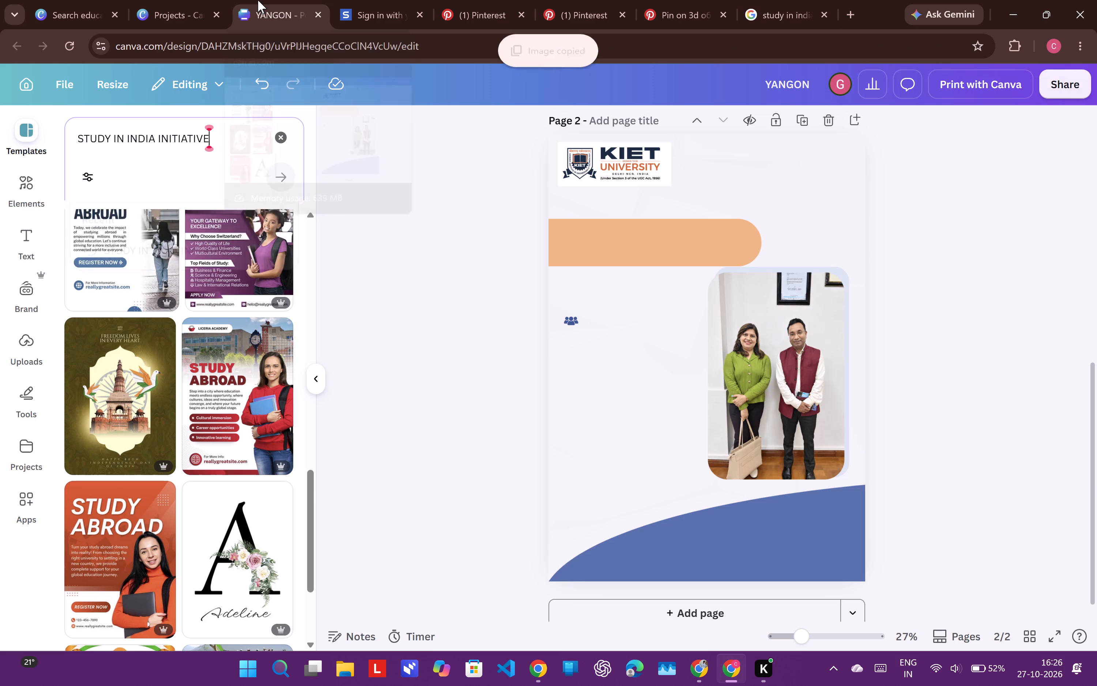
{"action": "key", "text": "ctrl+v"}
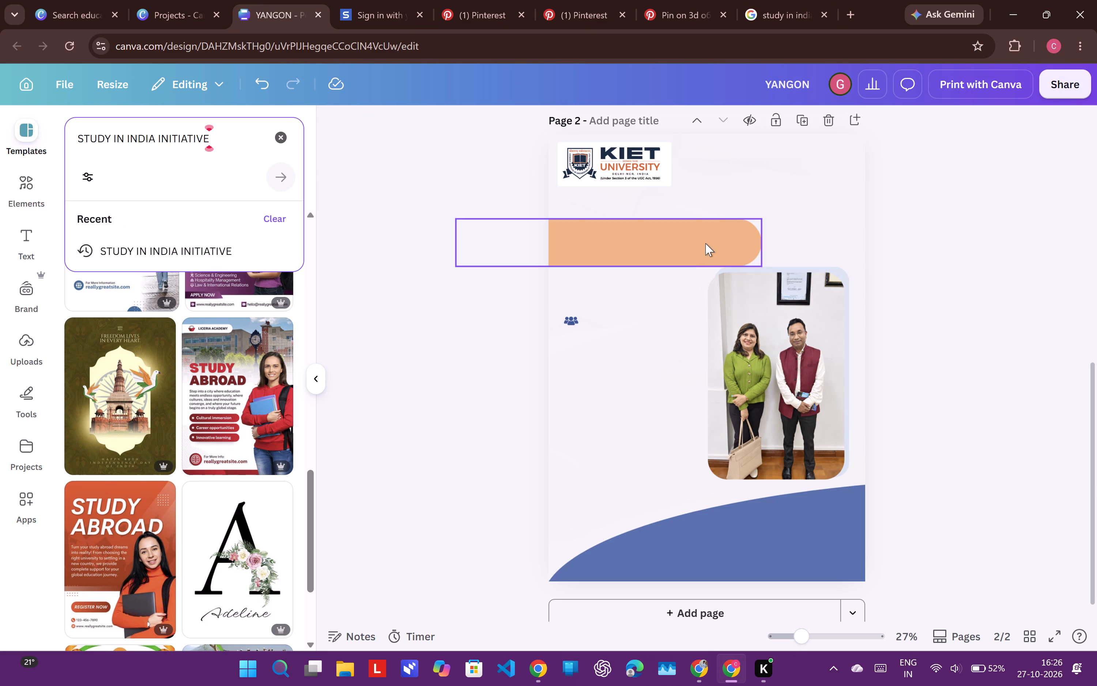
{"action": "left_click", "coordinate": [658, 373]}
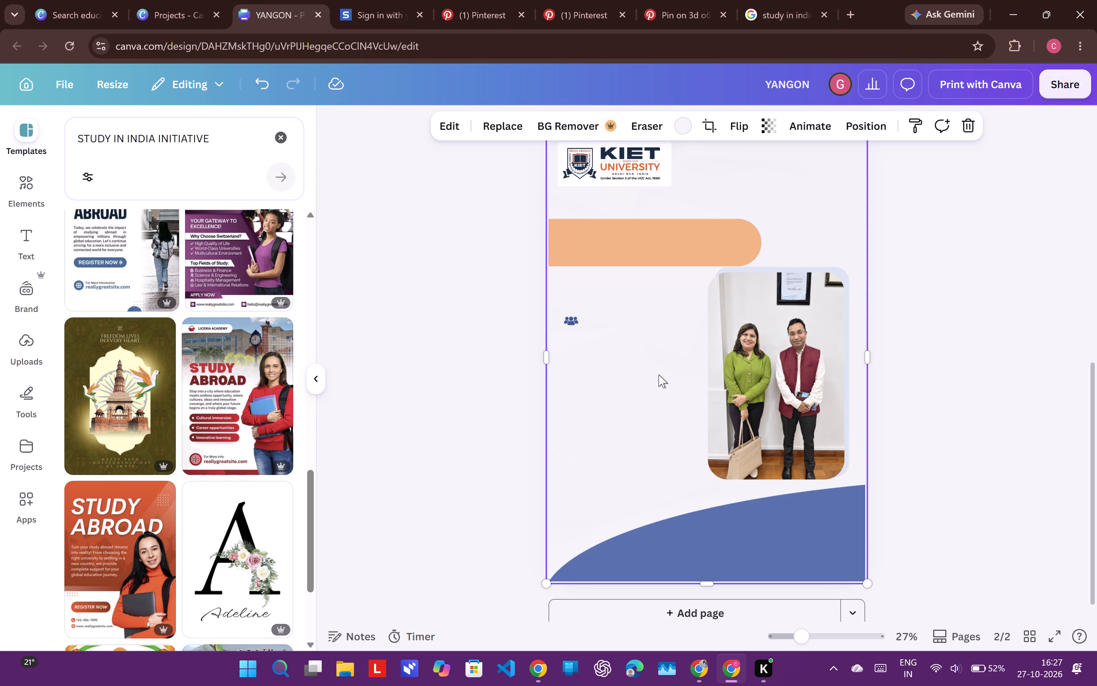
{"action": "key", "text": "ctrl+v"}
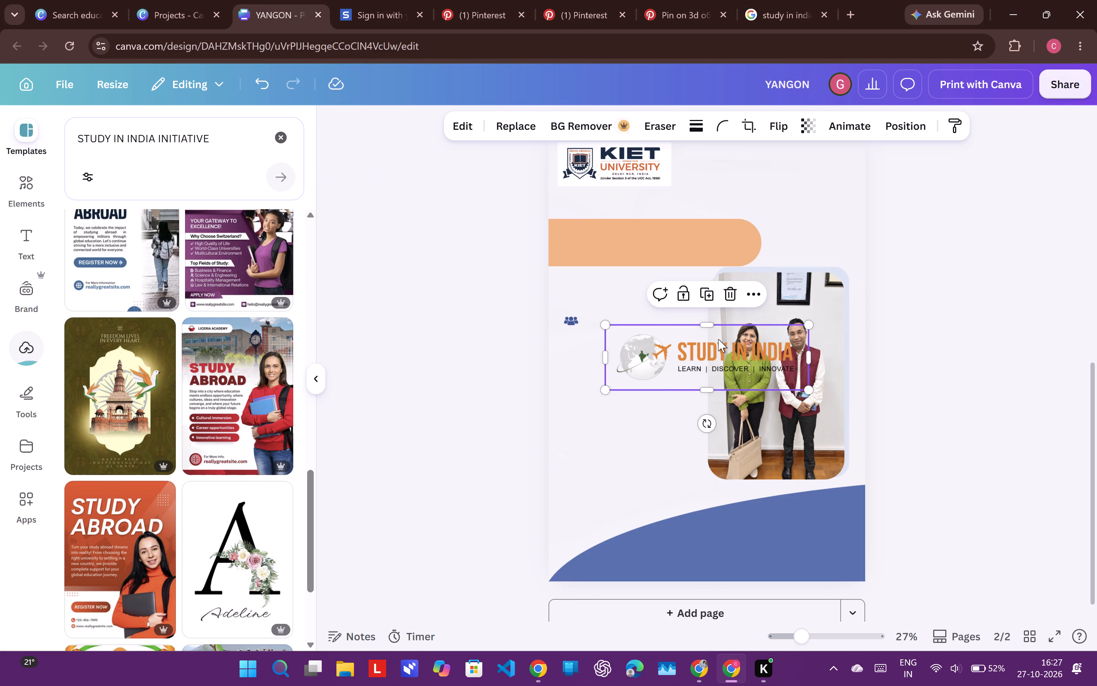
Place the Study in India logo in page 2's top-right corner, level with the KIET University logo, scaled to about 17.5 by 5.6.
{"action": "left_click_drag", "start_coordinate": [718, 339], "coordinate": [778, 157]}
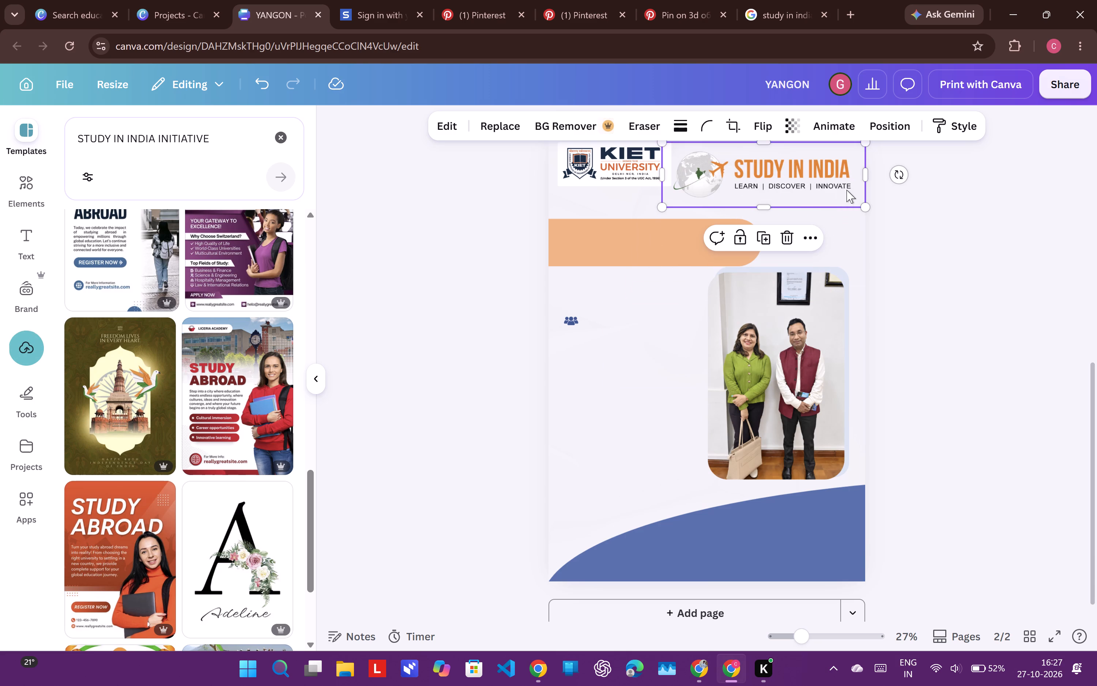
{"action": "left_click_drag", "start_coordinate": [667, 203], "coordinate": [732, 164]}
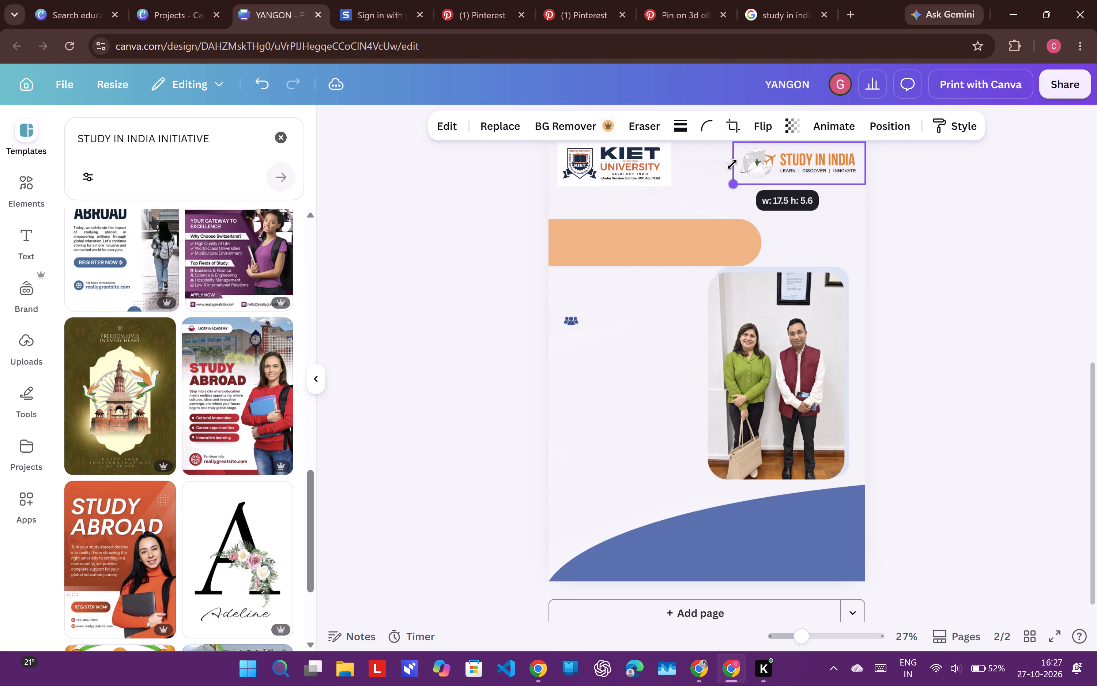
{"action": "left_click_drag", "start_coordinate": [732, 164], "coordinate": [732, 165]}
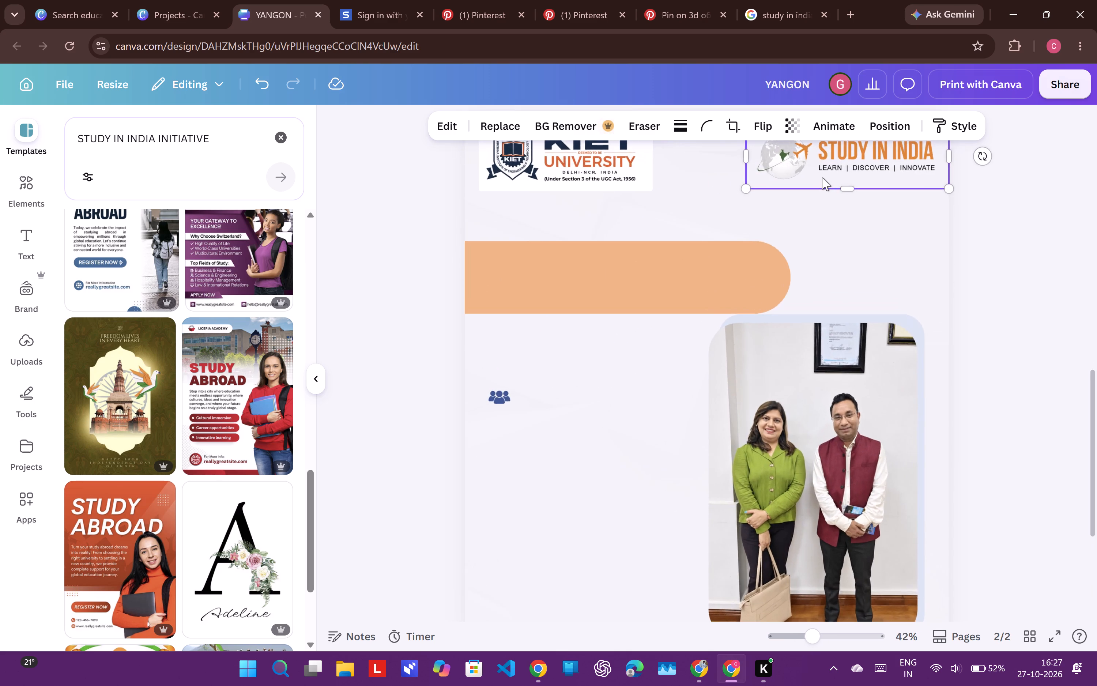
{"action": "scroll", "coordinate": [822, 177], "scroll_direction": "left", "scroll_amount": 3}
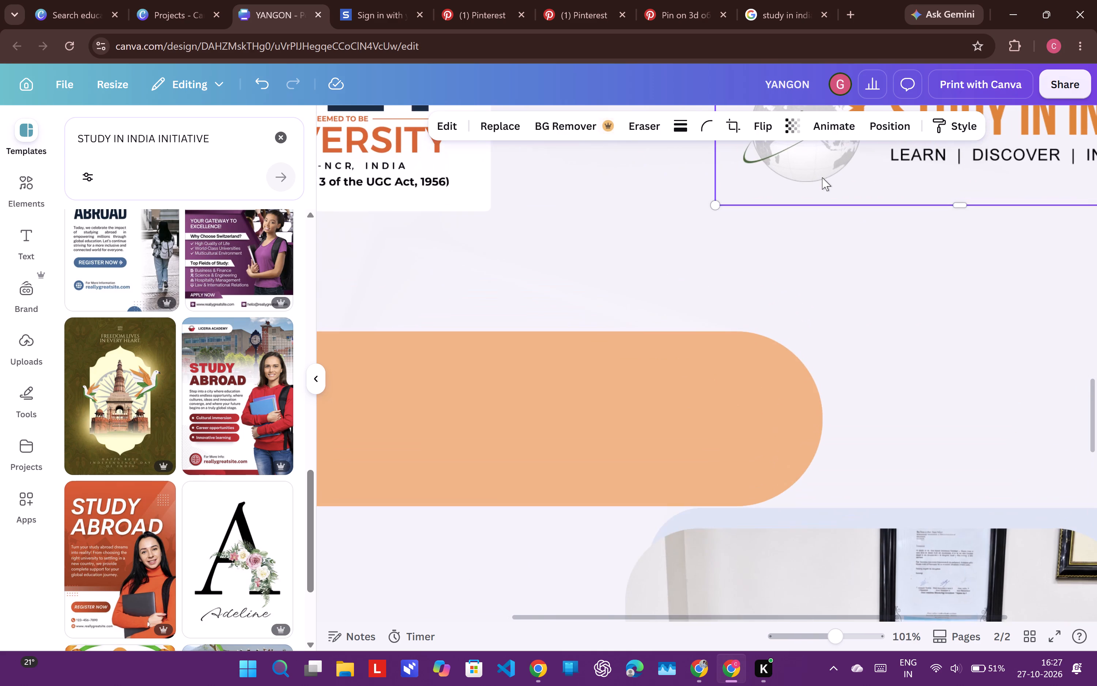
{"action": "scroll", "coordinate": [822, 177], "scroll_direction": "left", "scroll_amount": 6}
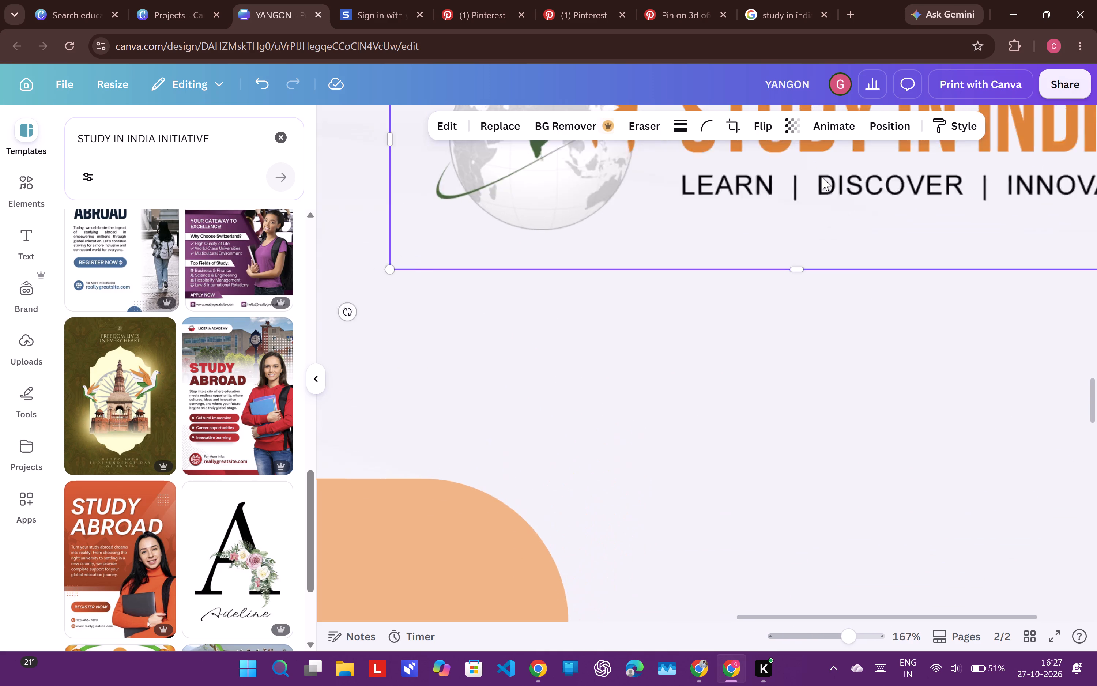
{"action": "scroll", "coordinate": [822, 177], "scroll_direction": "left", "scroll_amount": 1}
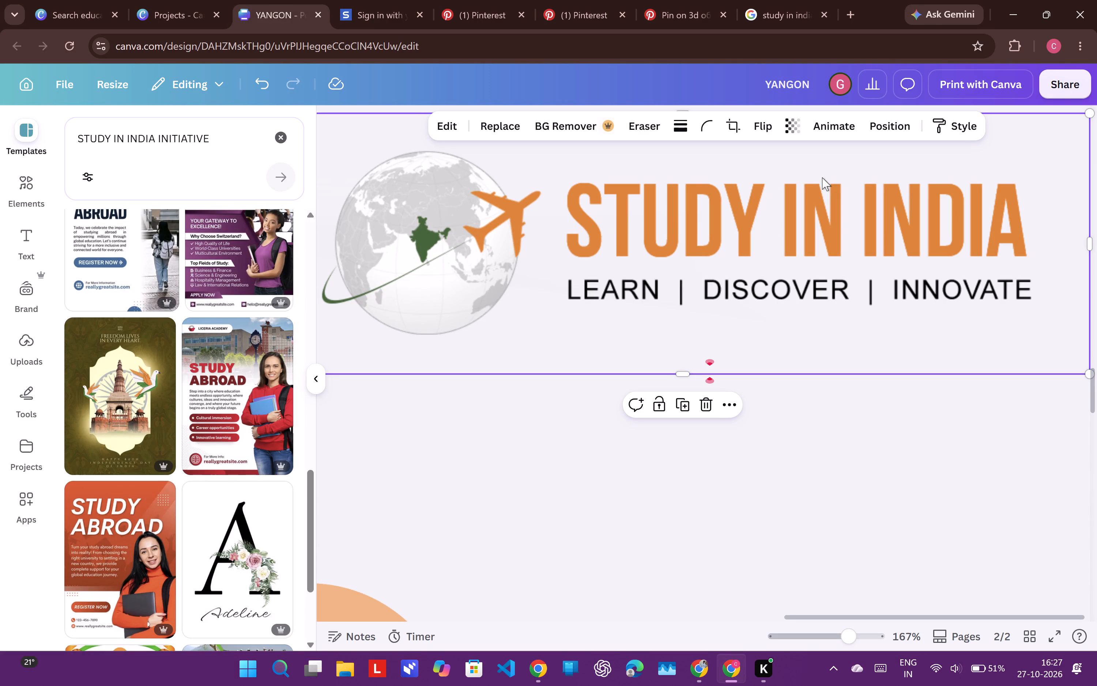
{"action": "left_click", "coordinate": [615, 298]}
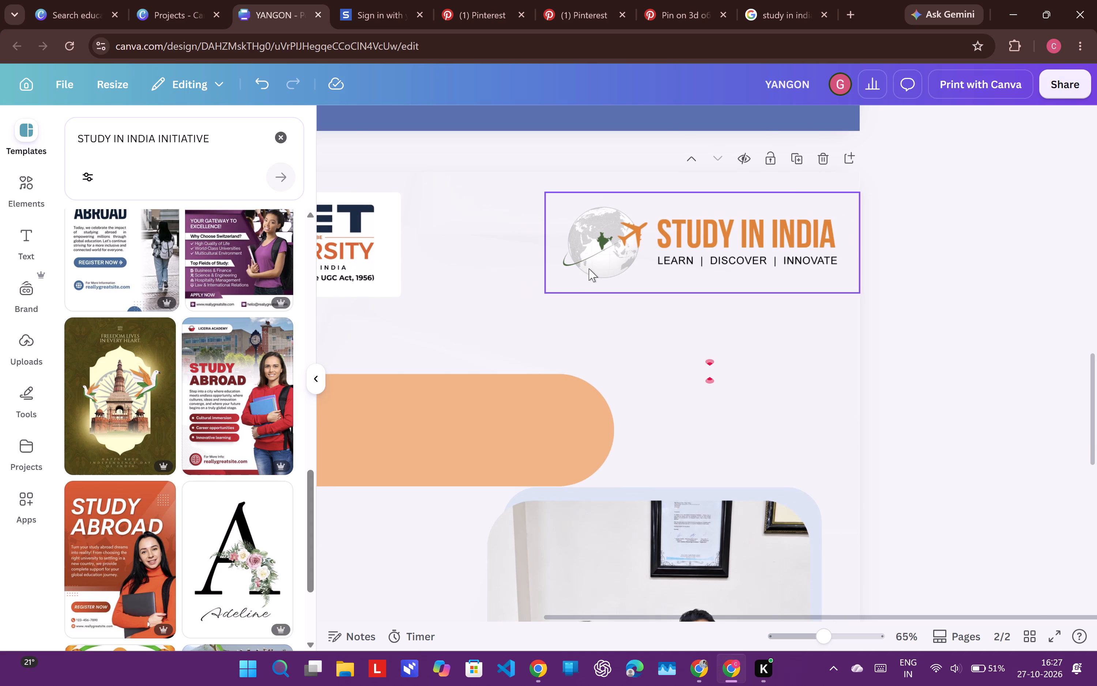
{"action": "left_click", "coordinate": [589, 268]}
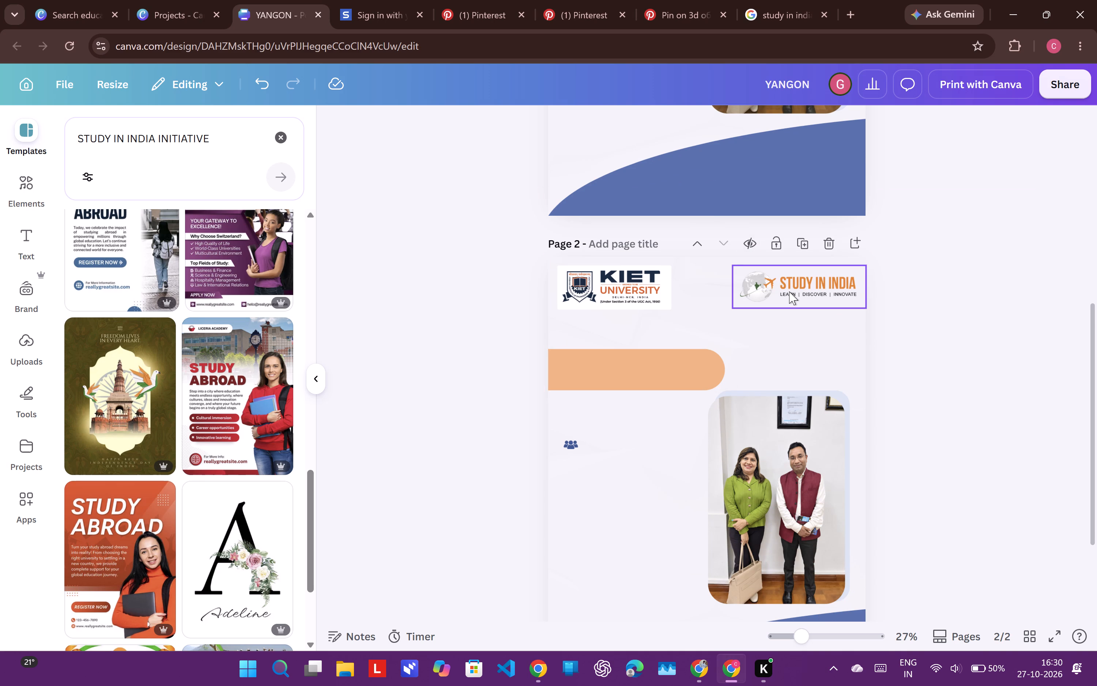
{"action": "left_click", "coordinate": [789, 291]}
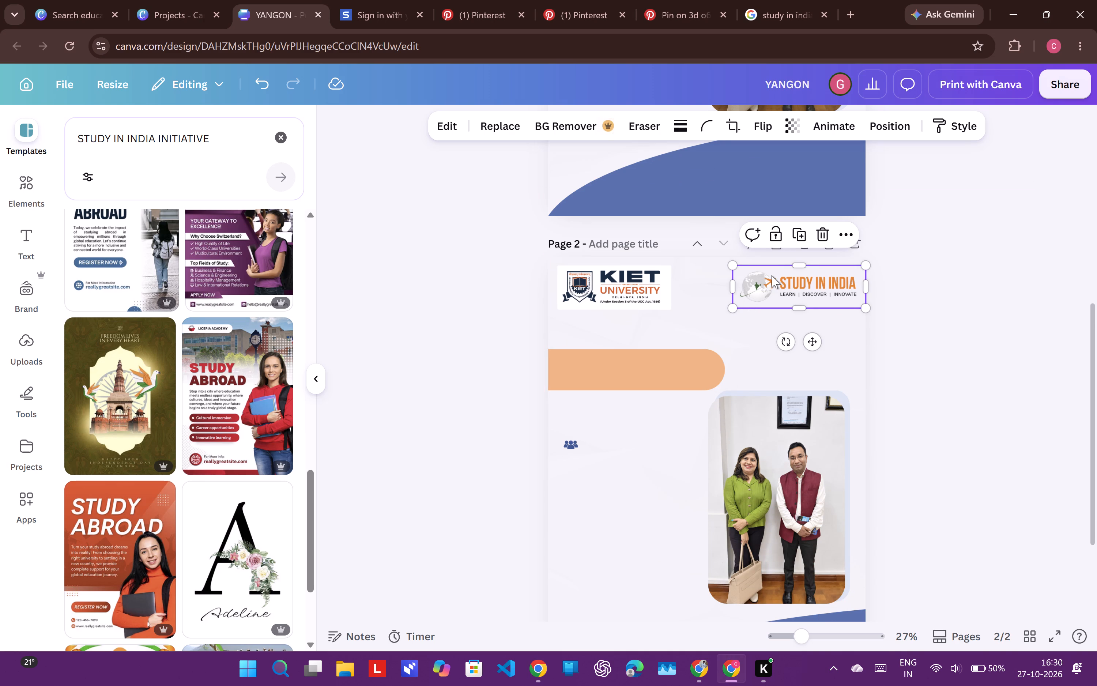
{"action": "left_click", "coordinate": [772, 276]}
{"action": "left_click", "coordinate": [940, 260]}
{"action": "scroll", "coordinate": [940, 260], "scroll_direction": "down", "scroll_amount": 3}
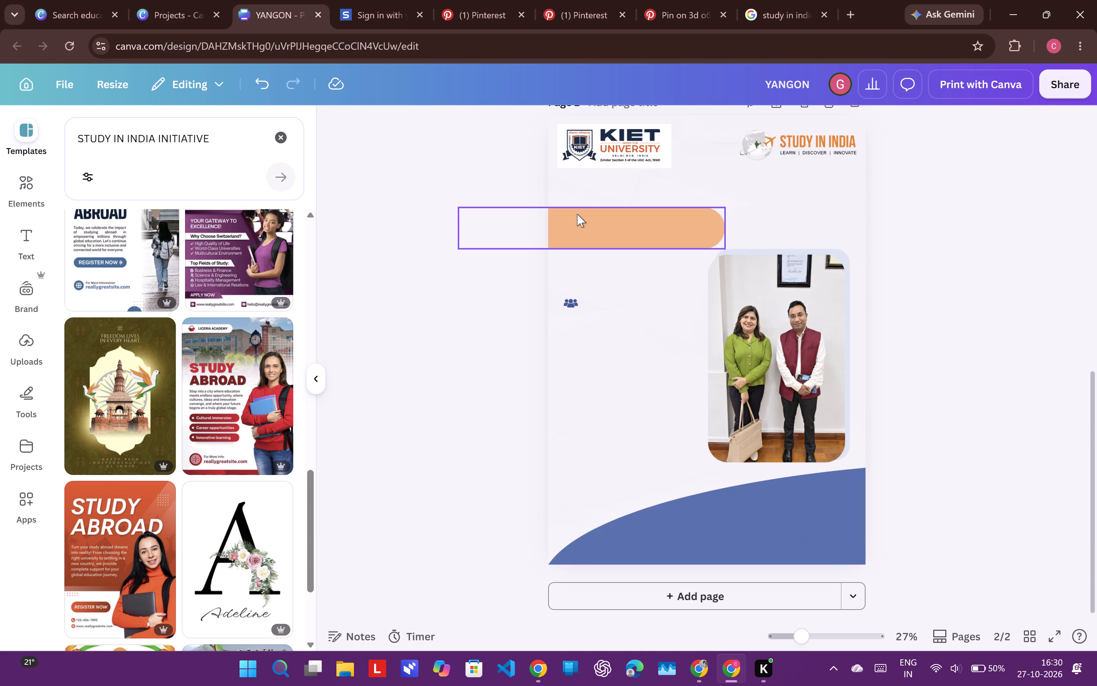
{"action": "left_click_drag", "start_coordinate": [574, 211], "coordinate": [570, 219]}
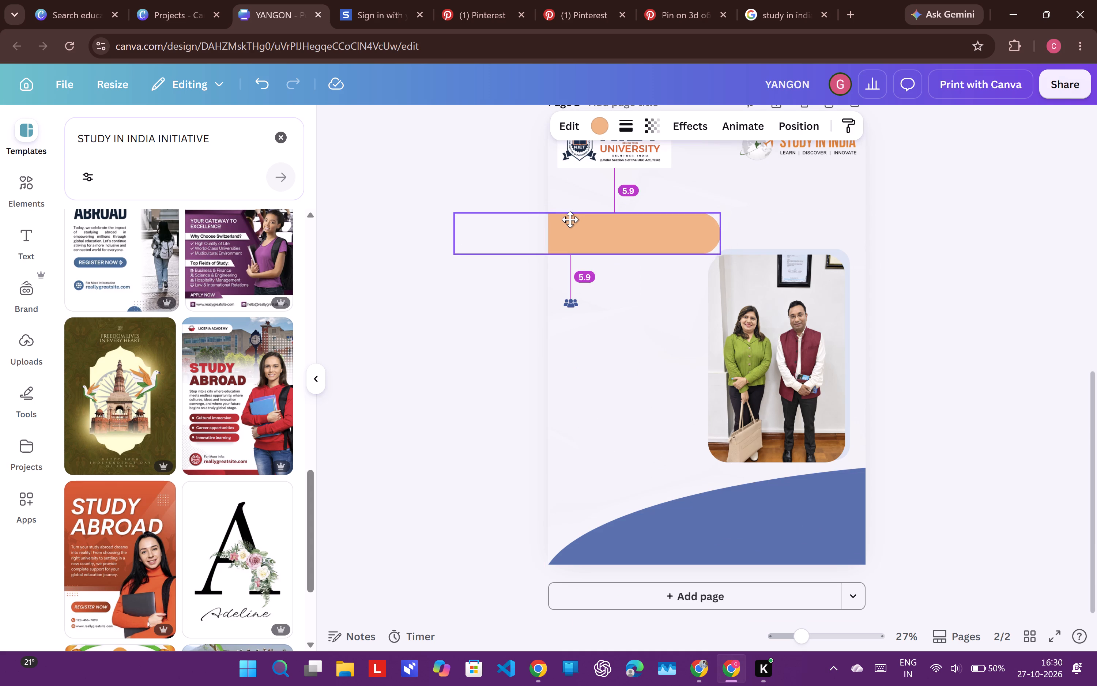
{"action": "left_click_drag", "start_coordinate": [570, 219], "coordinate": [551, 222]}
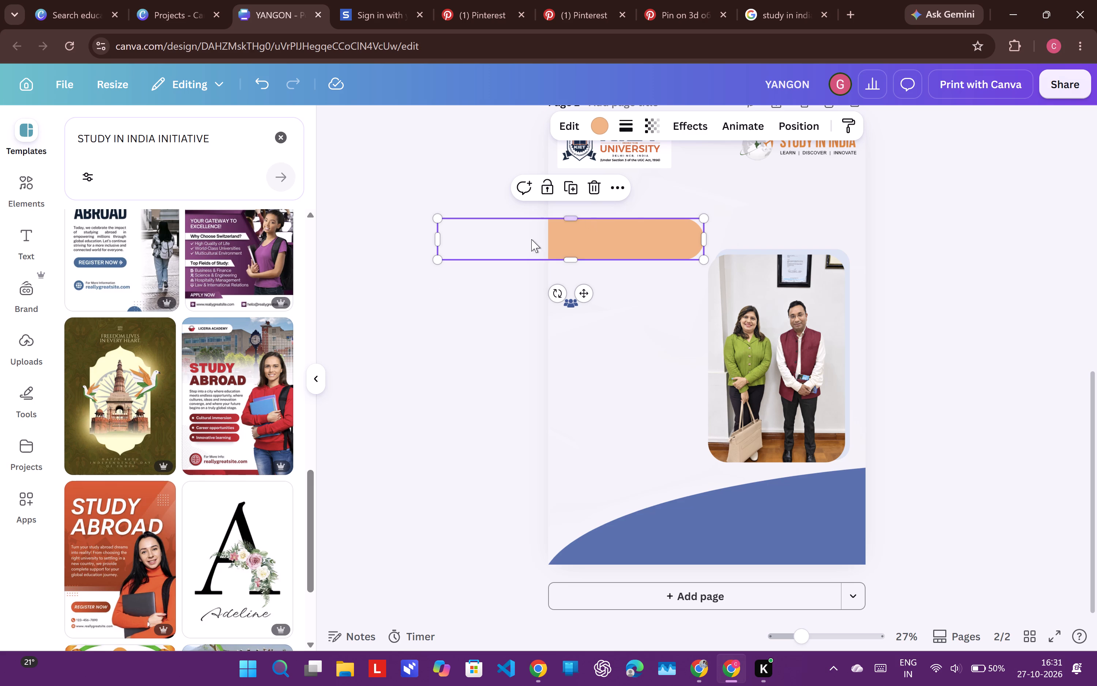
Add a heading text box to page 2 and set its font to Anton.
{"action": "left_click", "coordinate": [31, 227]}
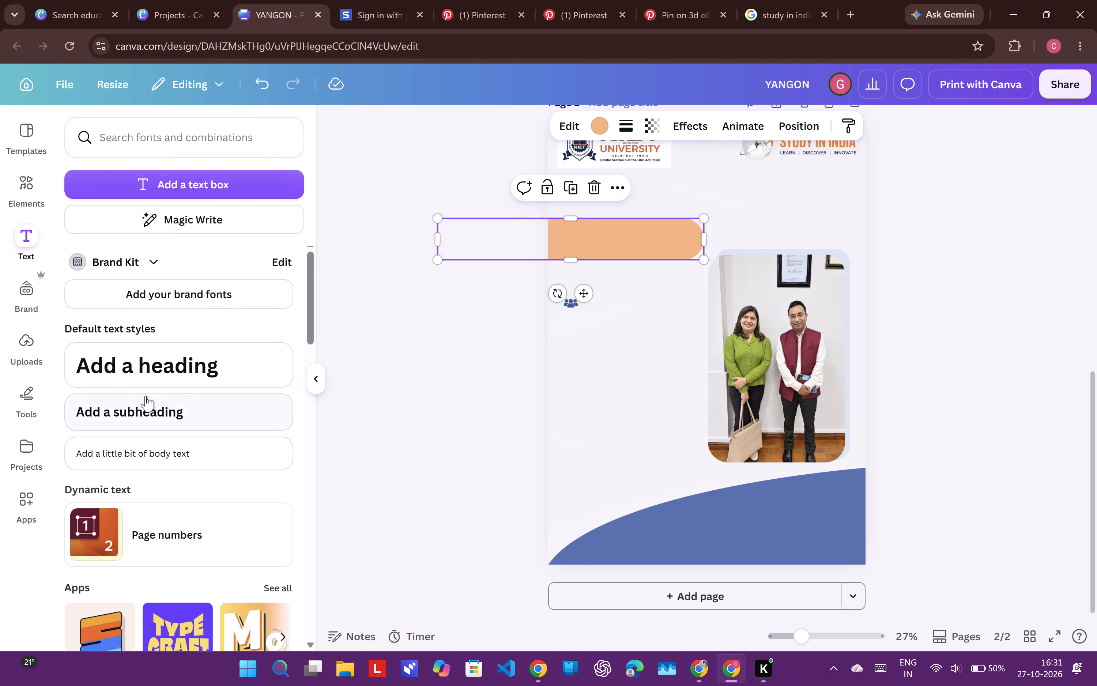
{"action": "left_click", "coordinate": [199, 379]}
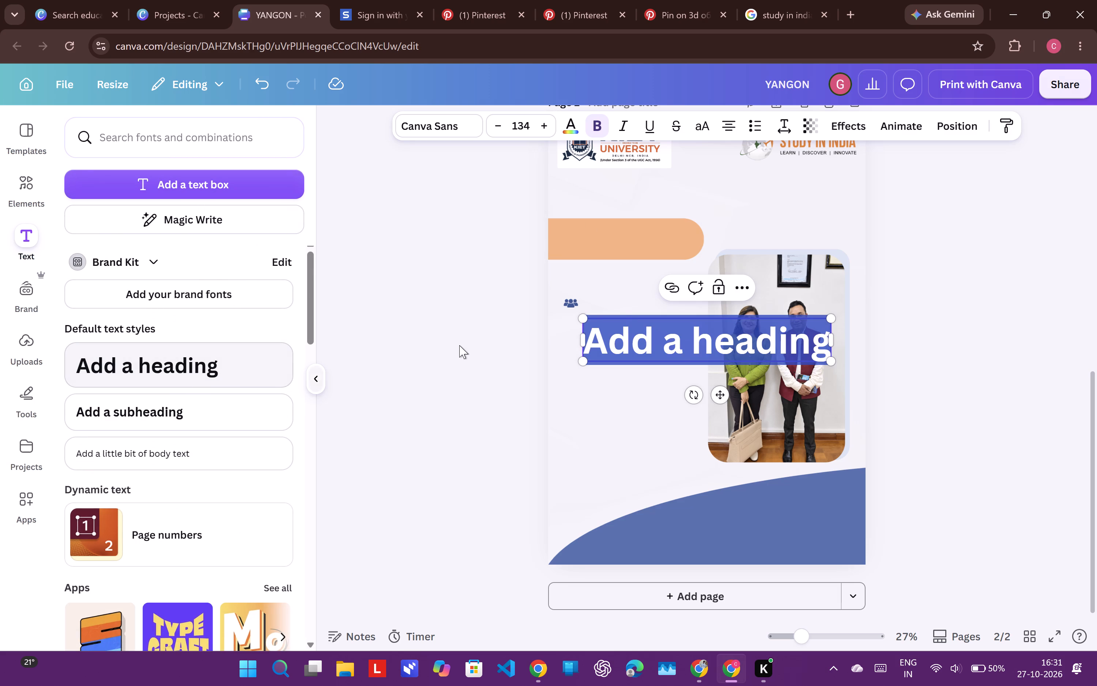
{"action": "left_click", "coordinate": [441, 123]}
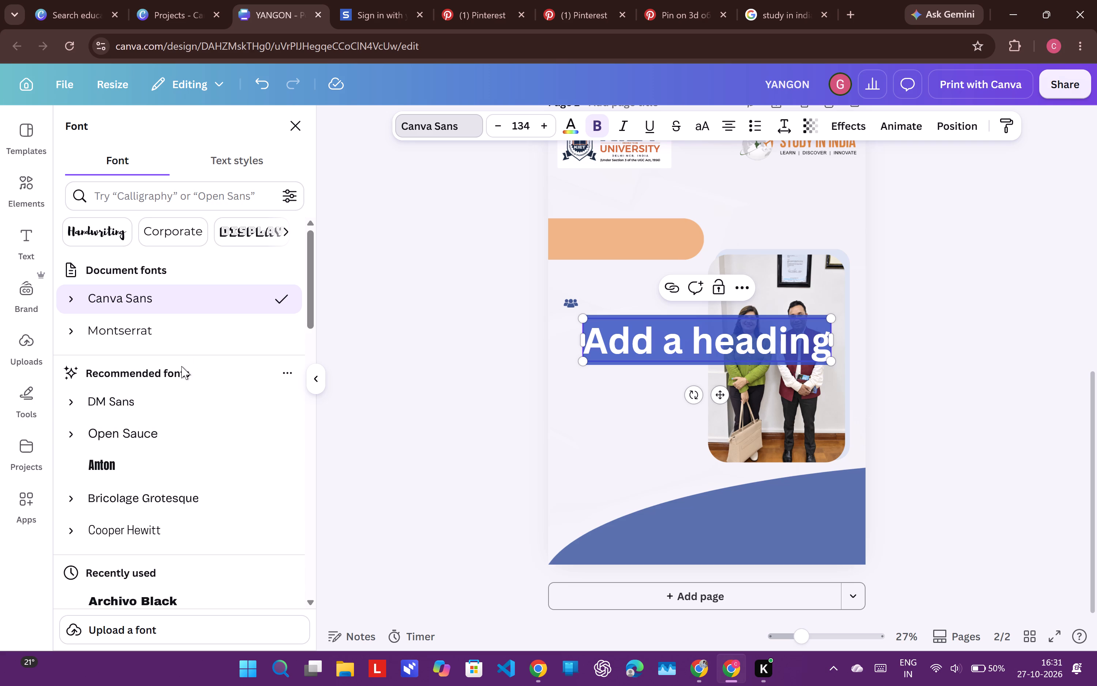
{"action": "left_click", "coordinate": [171, 434]}
{"action": "left_click", "coordinate": [151, 464]}
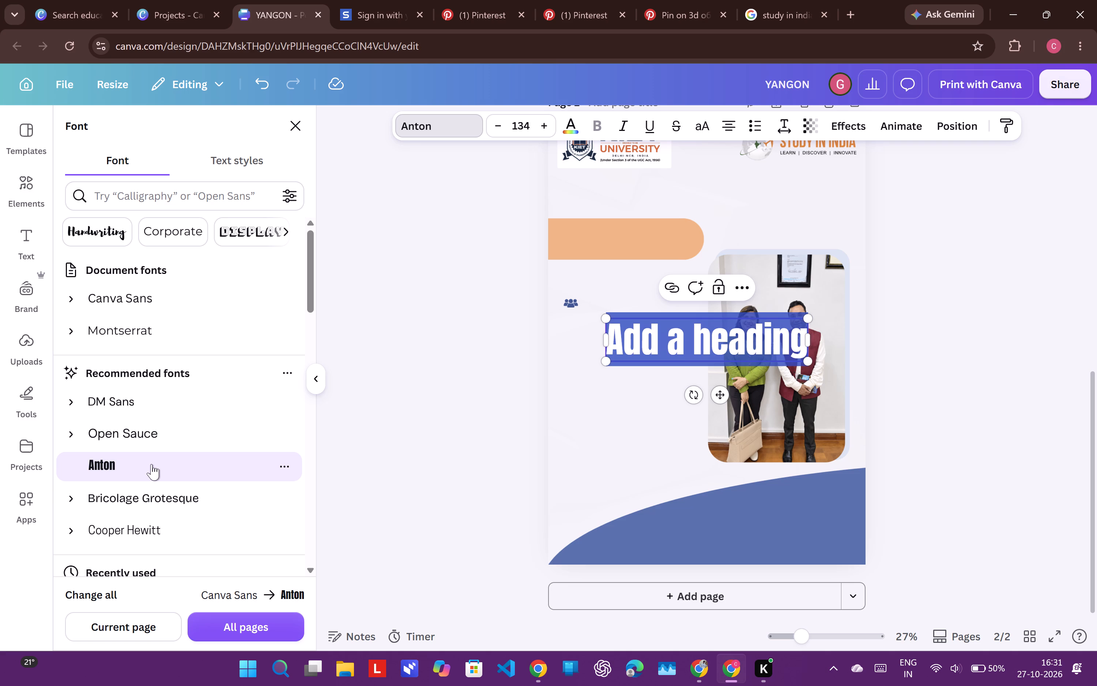
Replace the heading's placeholder text with "A DISTINGUISHED BEGINNING", breaking the line before "BEGINNING".
{"action": "key", "text": "a"}
{"action": "key", "text": "space"}
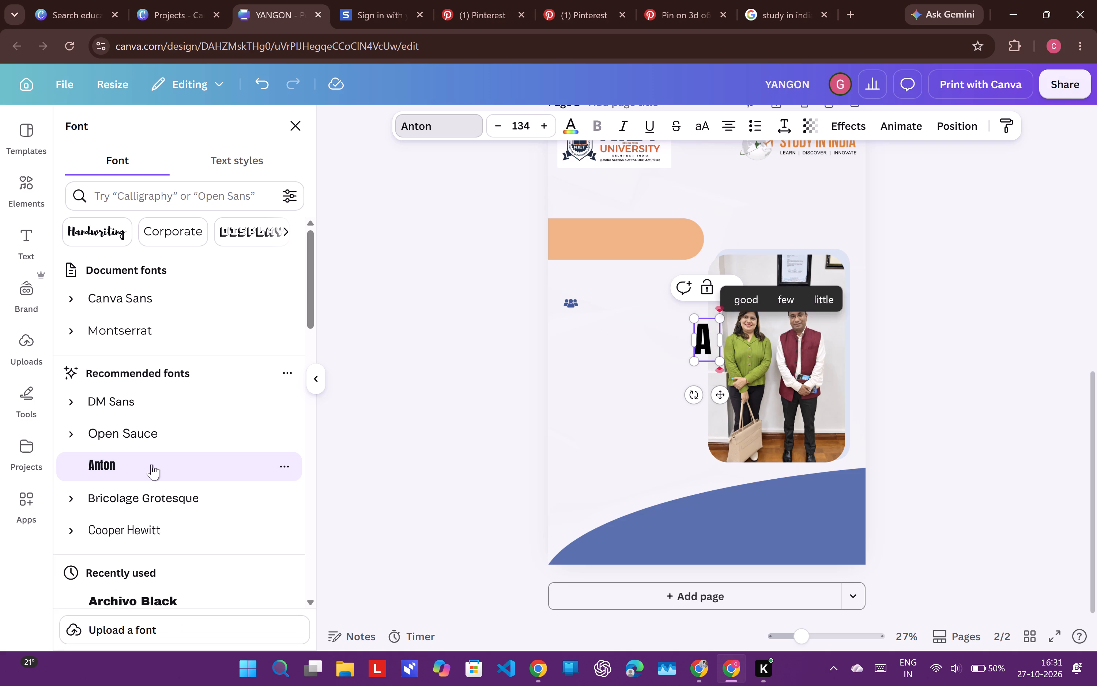
{"action": "type", "text": "DISTION"}
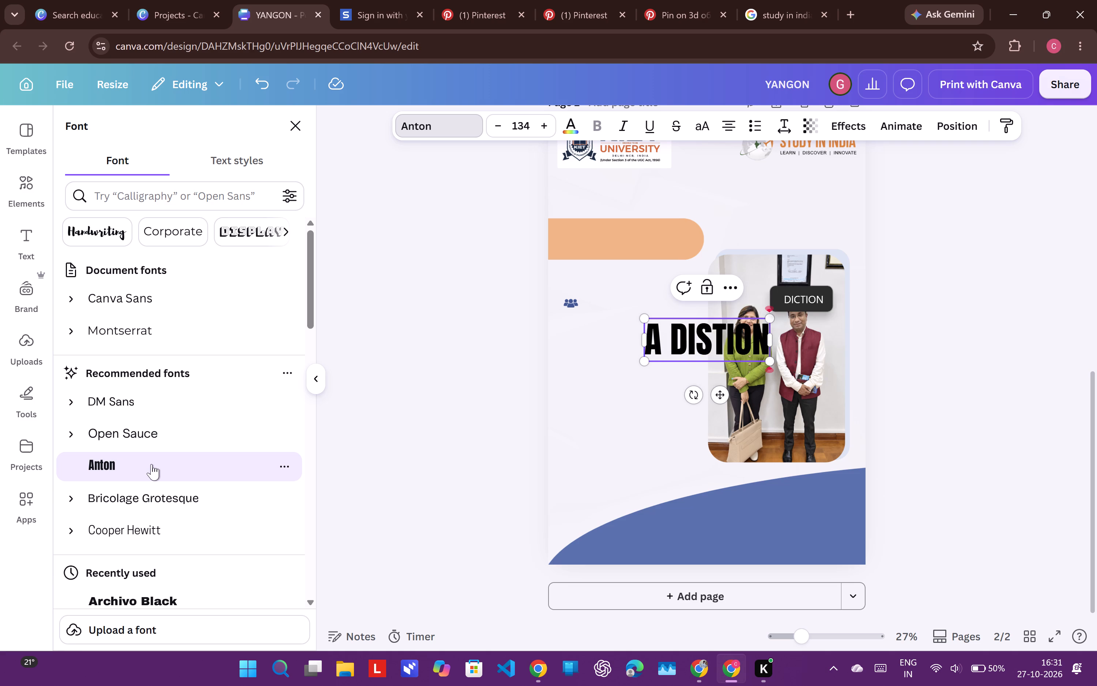
{"action": "key", "text": "BackSpace"}
{"action": "key", "text": "BackSpace"}
{"action": "key", "text": "n"}
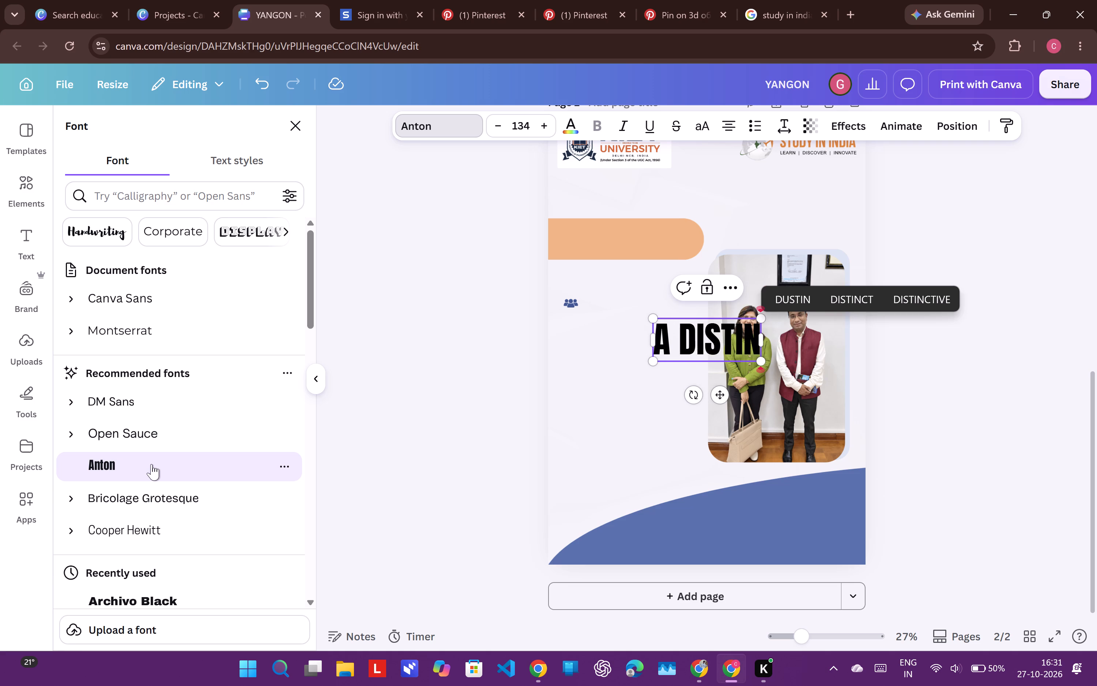
{"action": "type", "text": "GUI"}
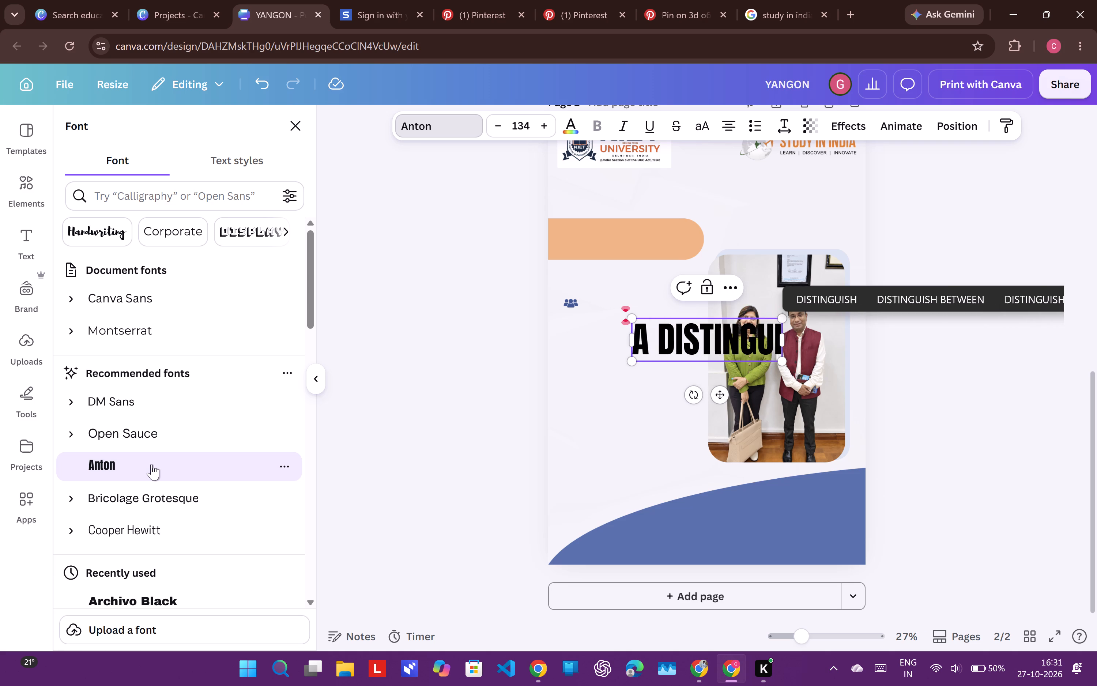
{"action": "type", "text": "SHED"}
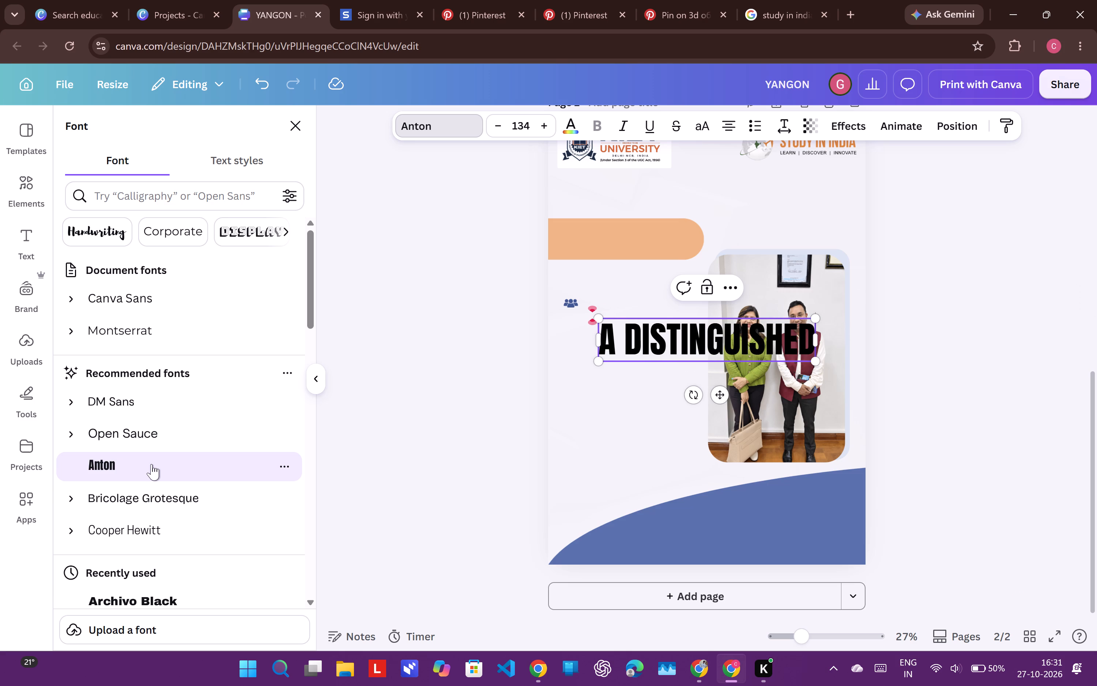
{"action": "key", "text": "Return"}
{"action": "type", "text": "BE"}
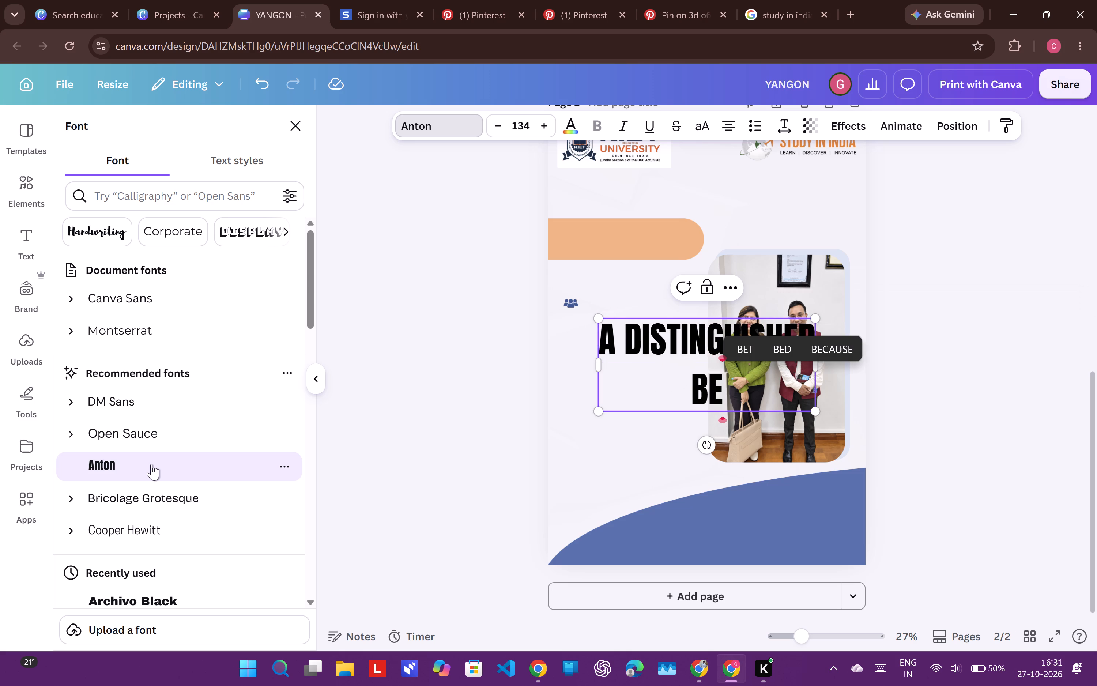
{"action": "type", "text": "GINNING"}
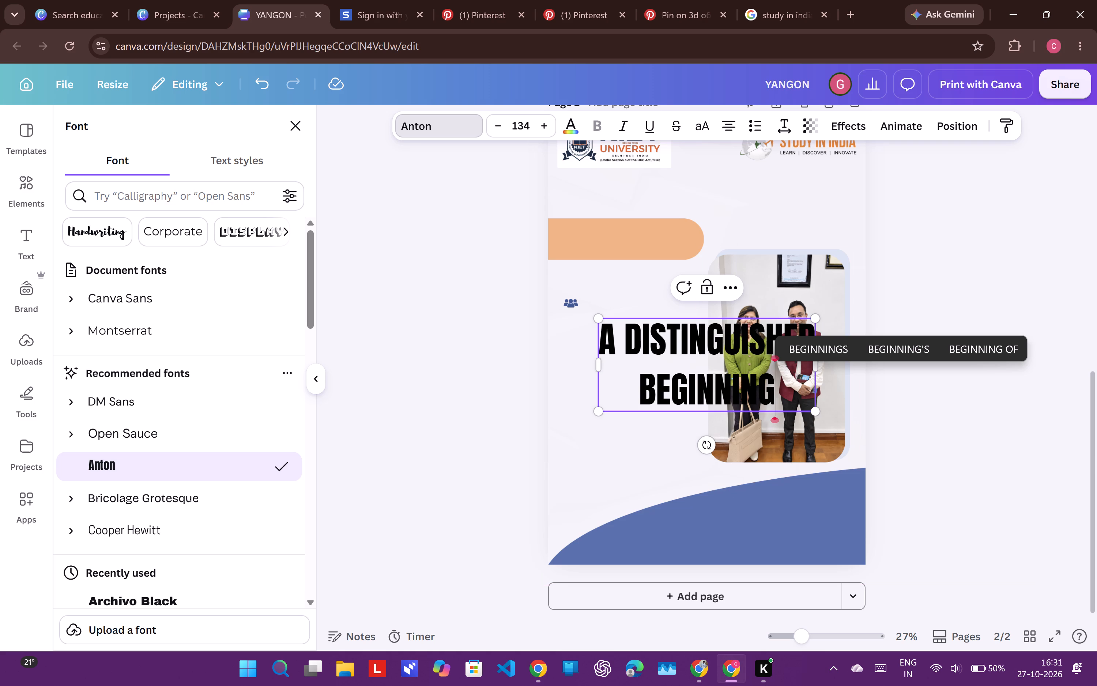
Try the Fredoka font on the whole heading and settle on Archivo Black.
{"action": "left_click_drag", "start_coordinate": [791, 388], "coordinate": [602, 329]}
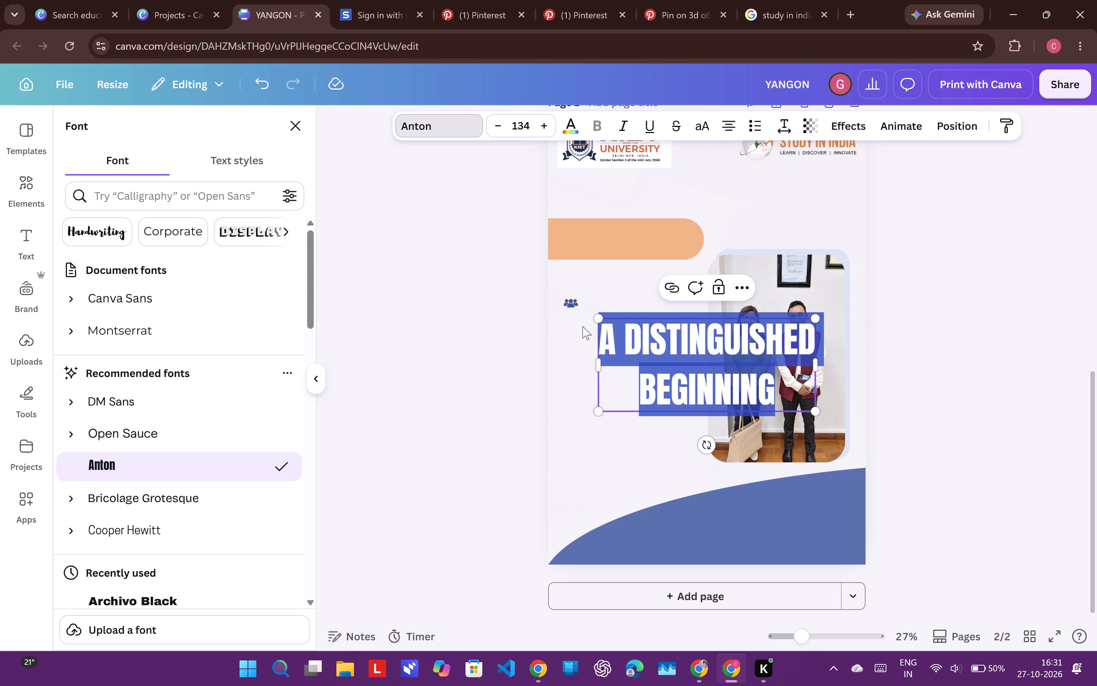
{"action": "scroll", "coordinate": [164, 485], "scroll_direction": "down", "scroll_amount": 2}
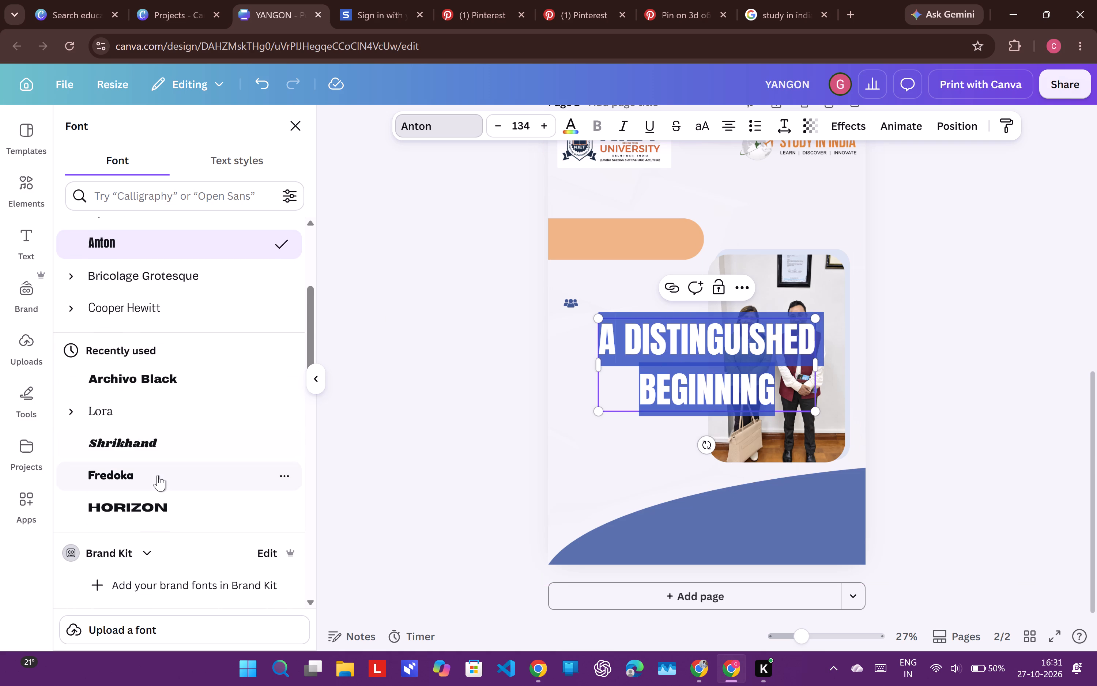
{"action": "left_click", "coordinate": [158, 475]}
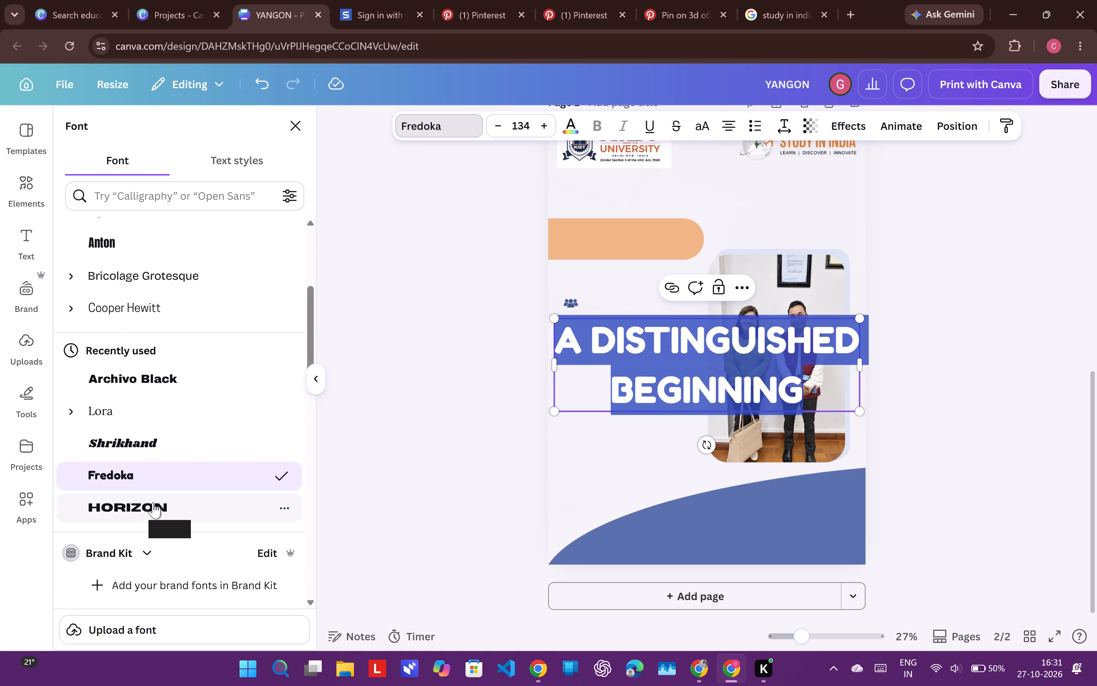
{"action": "left_click", "coordinate": [200, 385]}
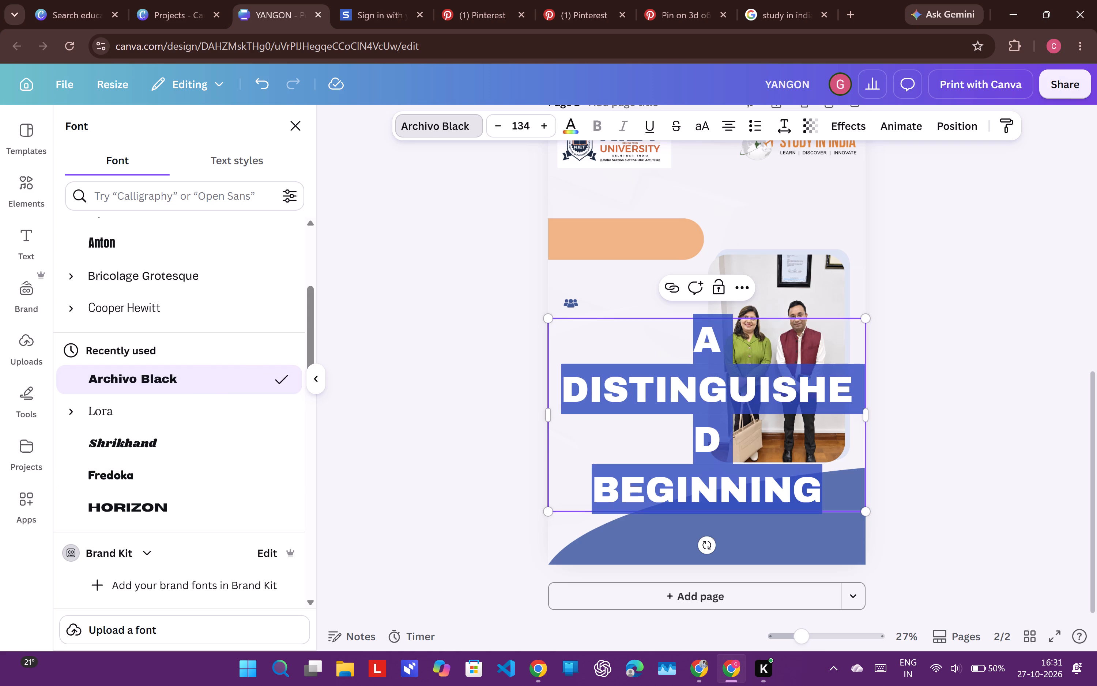
Widen the heading box so its text fits on two lines, scale it down to about size 77.4, and left-align it.
{"action": "left_click_drag", "start_coordinate": [871, 426], "coordinate": [926, 420]}
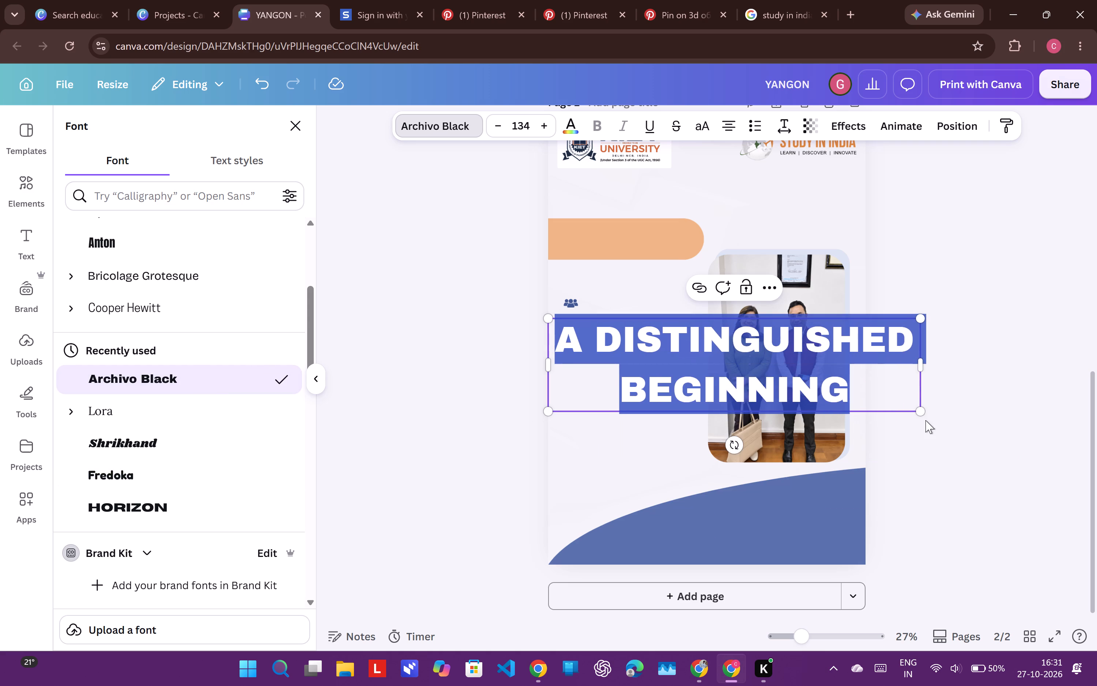
{"action": "left_click_drag", "start_coordinate": [926, 411], "coordinate": [772, 360]}
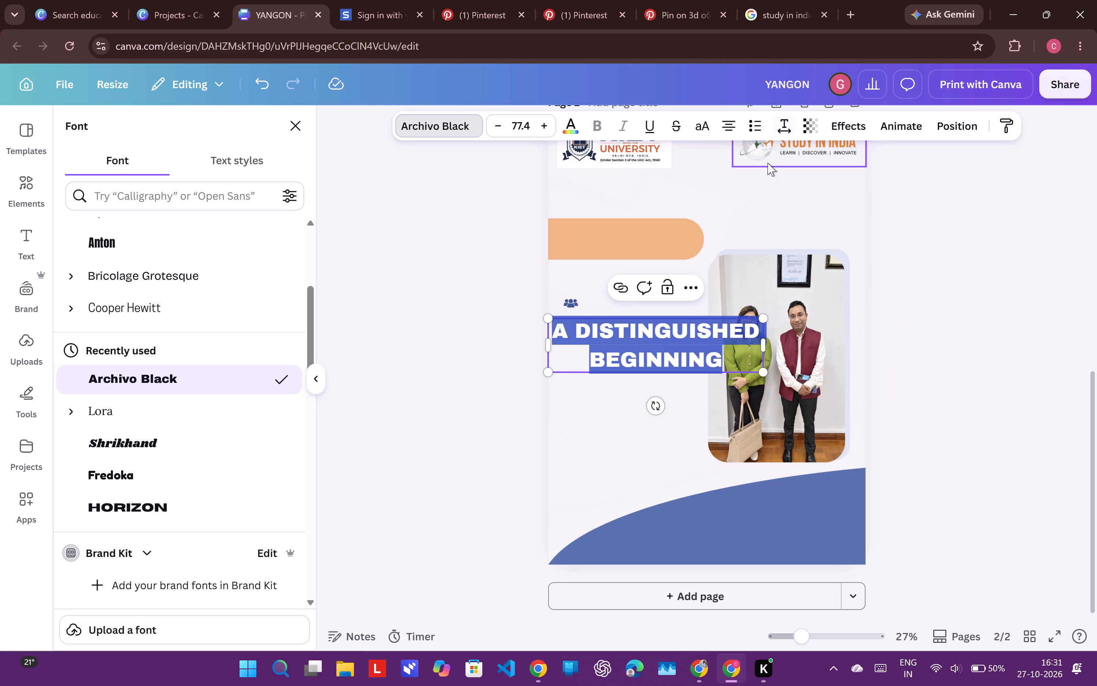
{"action": "left_click", "coordinate": [732, 126]}
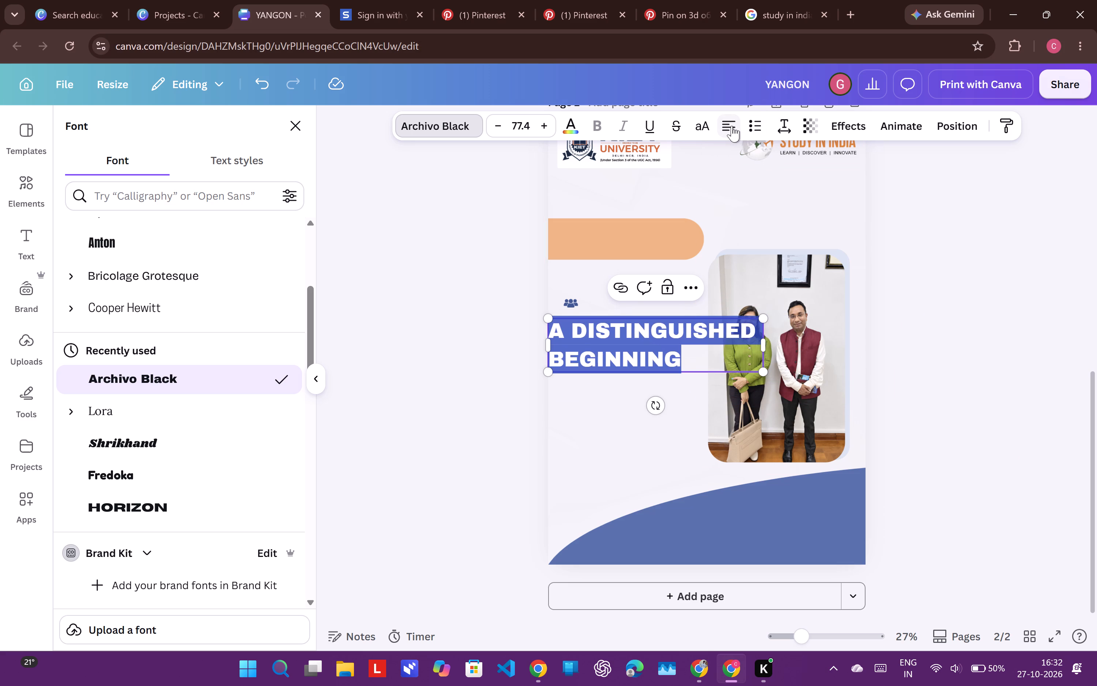
{"action": "left_click", "coordinate": [965, 242]}
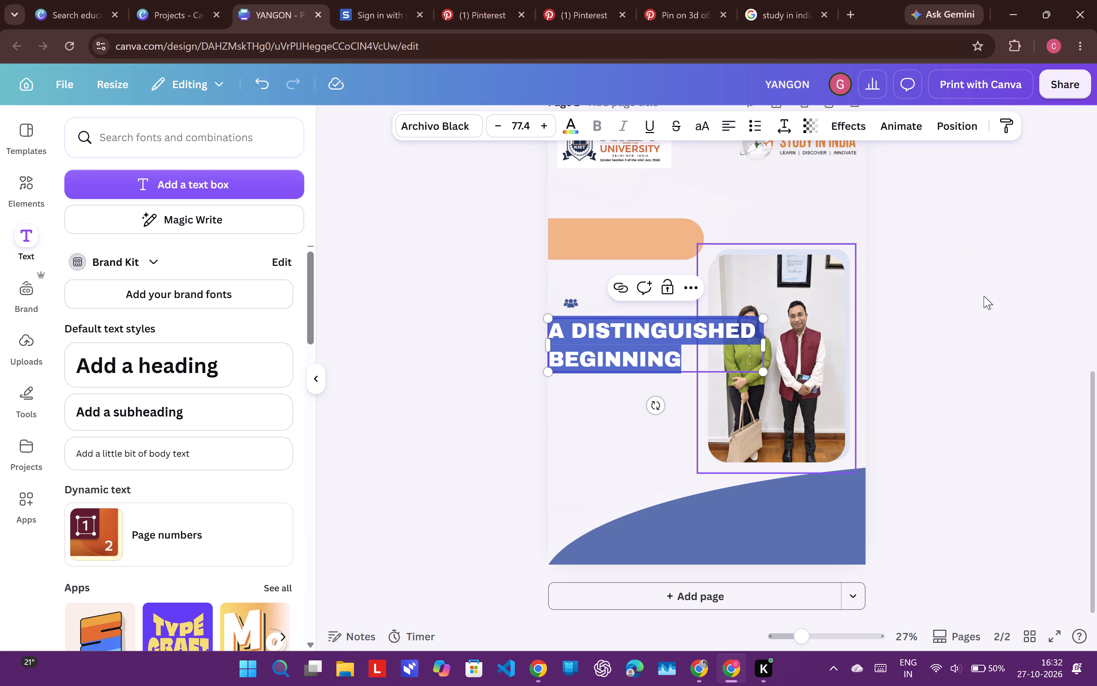
{"action": "left_click", "coordinate": [984, 296]}
Move the "A DISTINGUISHED BEGINNING" heading onto the orange banner and scale it down to about size 44.4 so it fits inside.
{"action": "left_click_drag", "start_coordinate": [657, 361], "coordinate": [644, 284]}
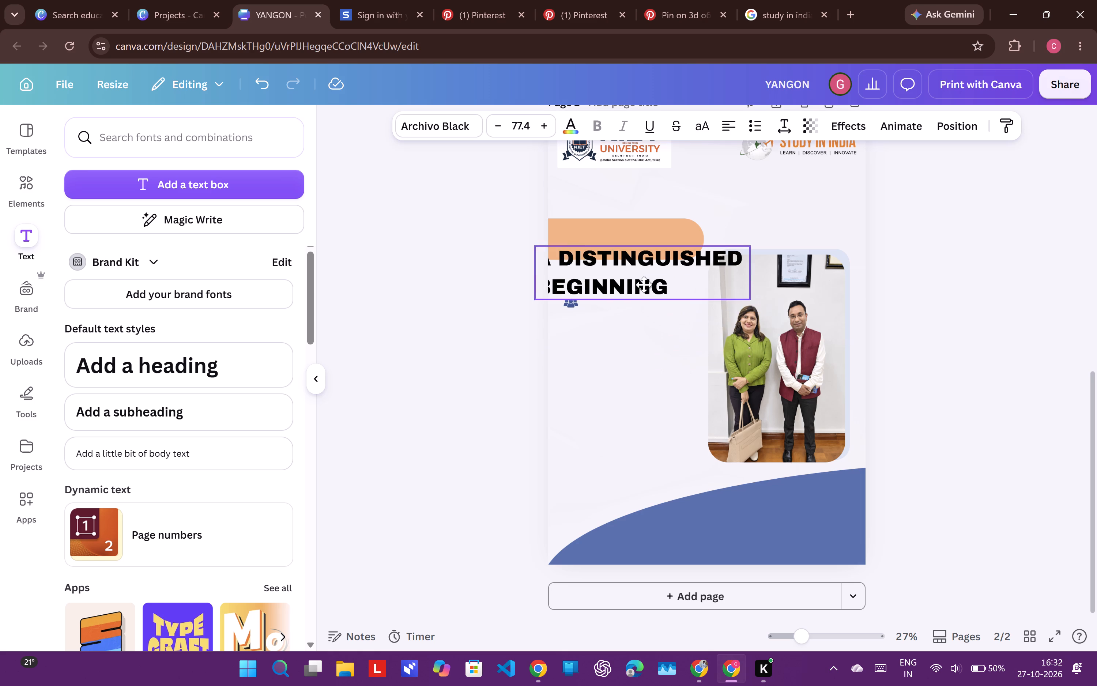
{"action": "left_click_drag", "start_coordinate": [644, 284], "coordinate": [656, 270]}
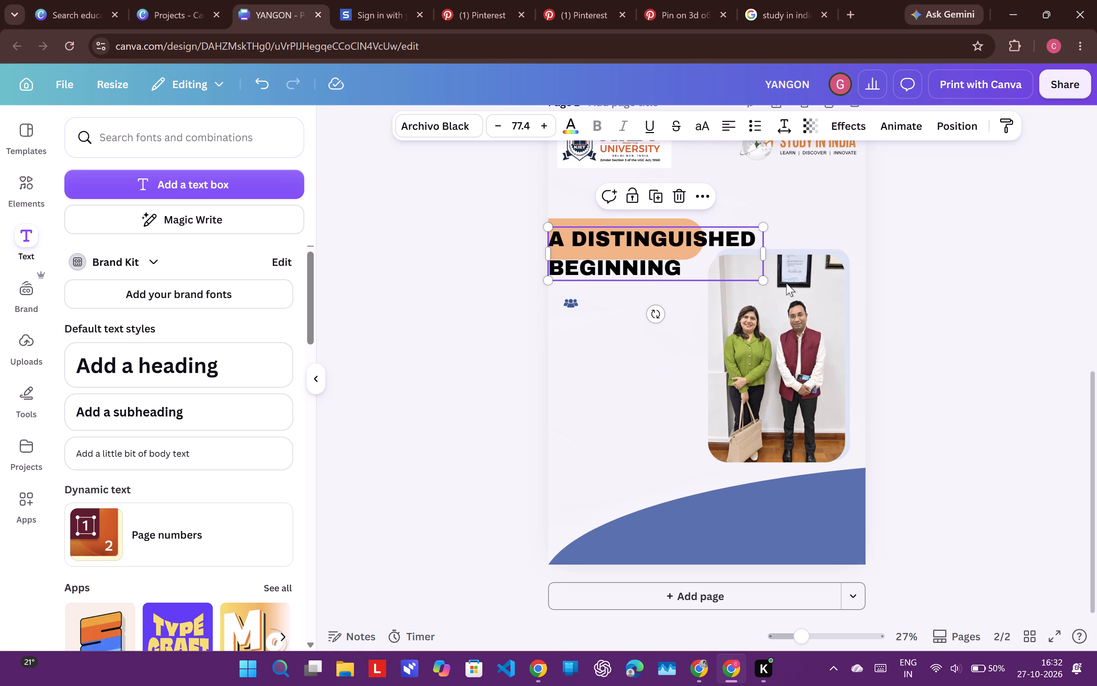
{"action": "left_click_drag", "start_coordinate": [766, 283], "coordinate": [675, 242]}
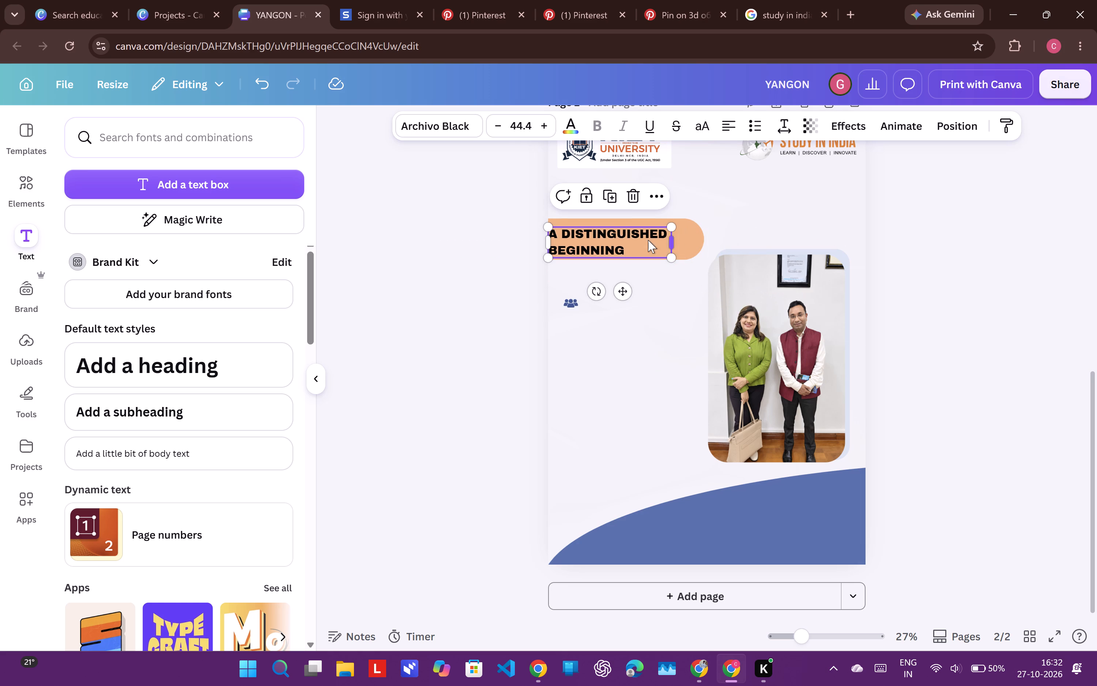
{"action": "left_click_drag", "start_coordinate": [627, 237], "coordinate": [638, 233]}
{"action": "left_click", "coordinate": [963, 216]}
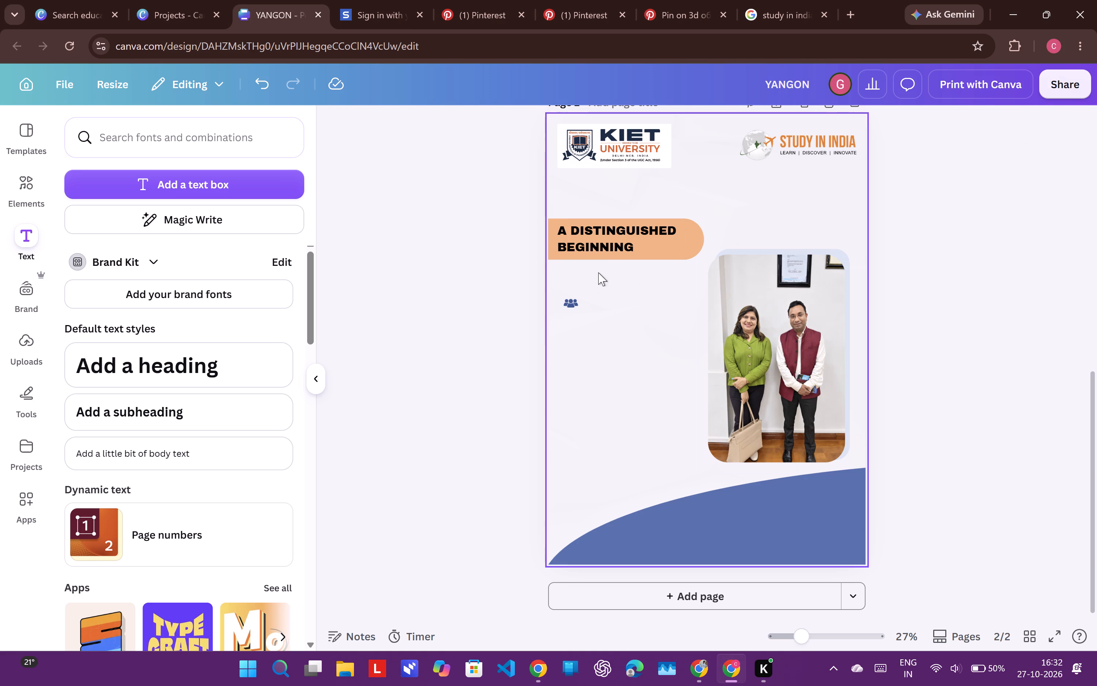
Browse the ready-made text styles and add the purple and navy "BULK DEAL" combination to page 2.
{"action": "left_click", "coordinate": [616, 243]}
{"action": "scroll", "coordinate": [48, 462], "scroll_direction": "down", "scroll_amount": 5}
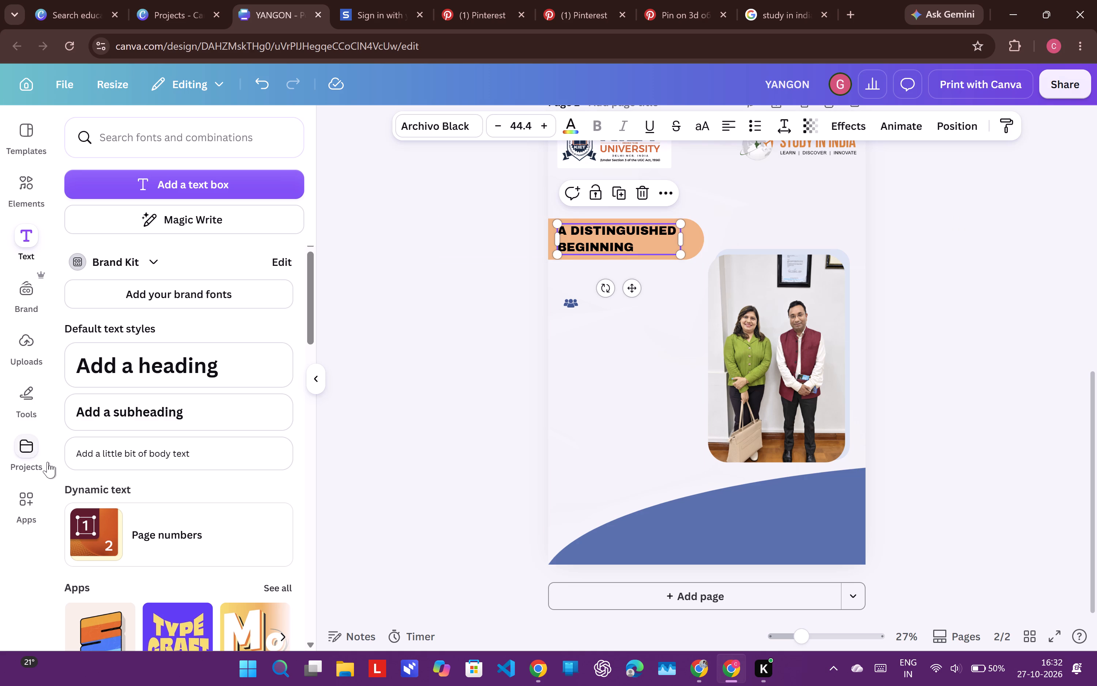
{"action": "scroll", "coordinate": [217, 496], "scroll_direction": "down", "scroll_amount": 8}
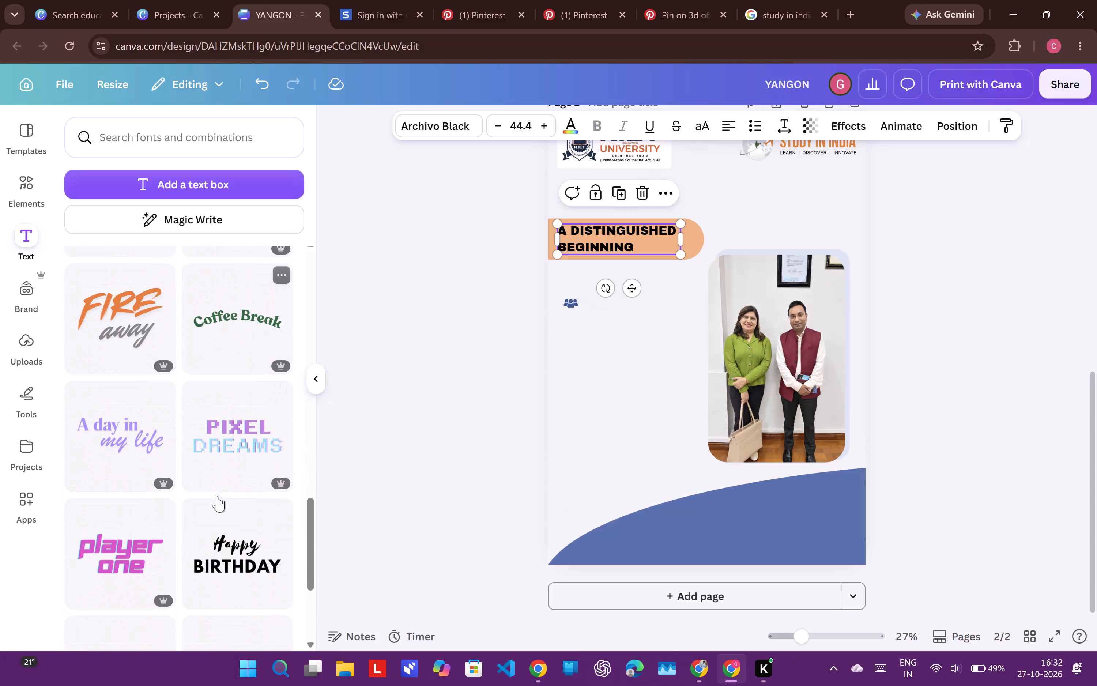
{"action": "scroll", "coordinate": [217, 496], "scroll_direction": "down", "scroll_amount": 4}
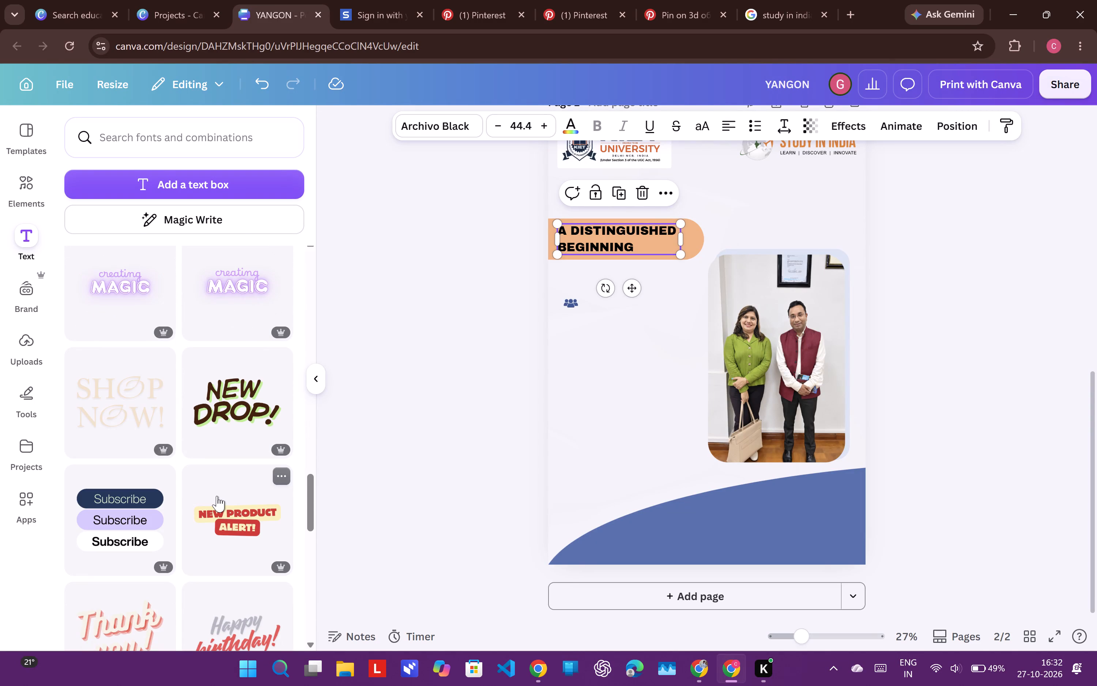
{"action": "scroll", "coordinate": [217, 496], "scroll_direction": "down", "scroll_amount": 7}
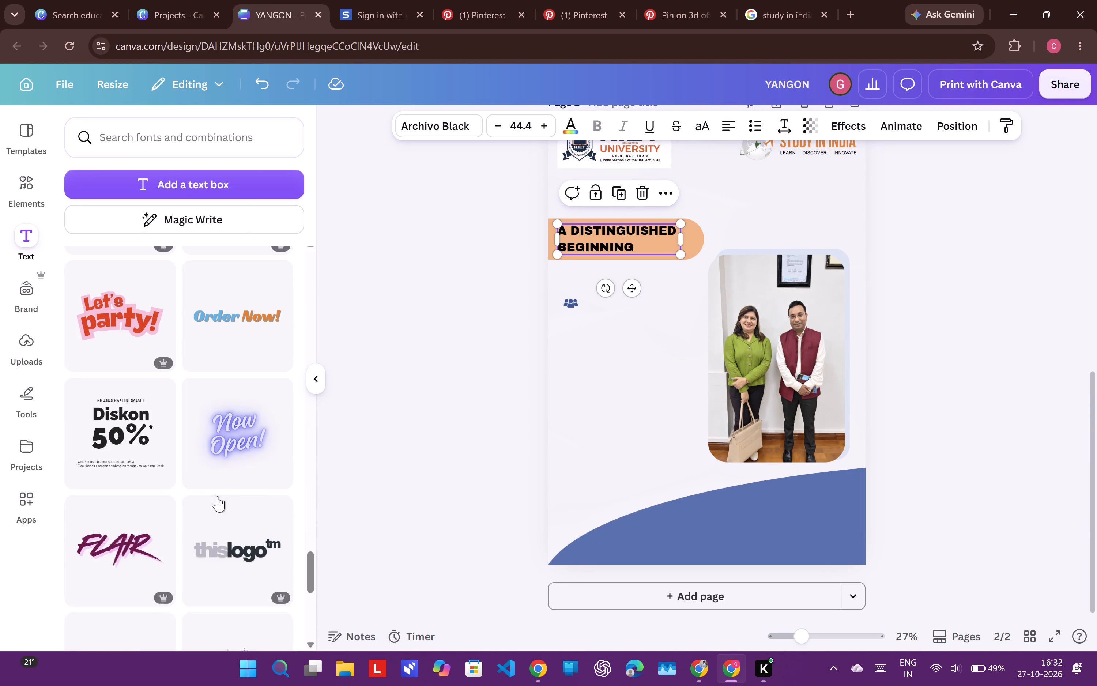
{"action": "scroll", "coordinate": [217, 496], "scroll_direction": "down", "scroll_amount": 4}
{"action": "scroll", "coordinate": [217, 496], "scroll_direction": "up", "scroll_amount": 1}
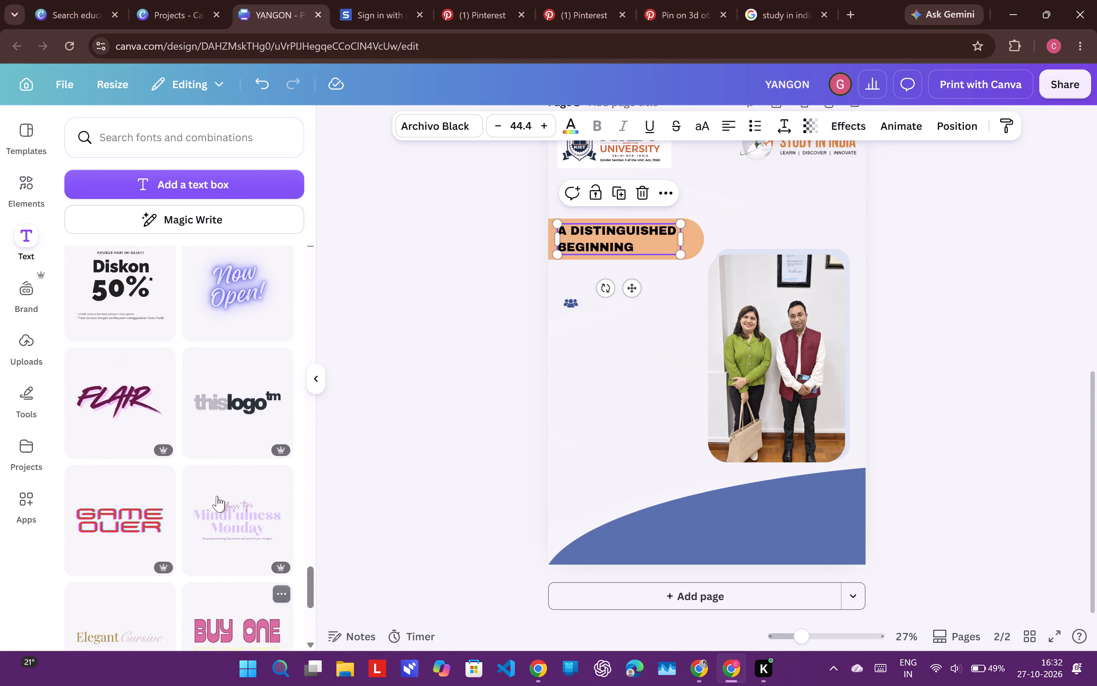
{"action": "scroll", "coordinate": [217, 496], "scroll_direction": "up", "scroll_amount": 1}
{"action": "scroll", "coordinate": [401, 459], "scroll_direction": "down", "scroll_amount": 2}
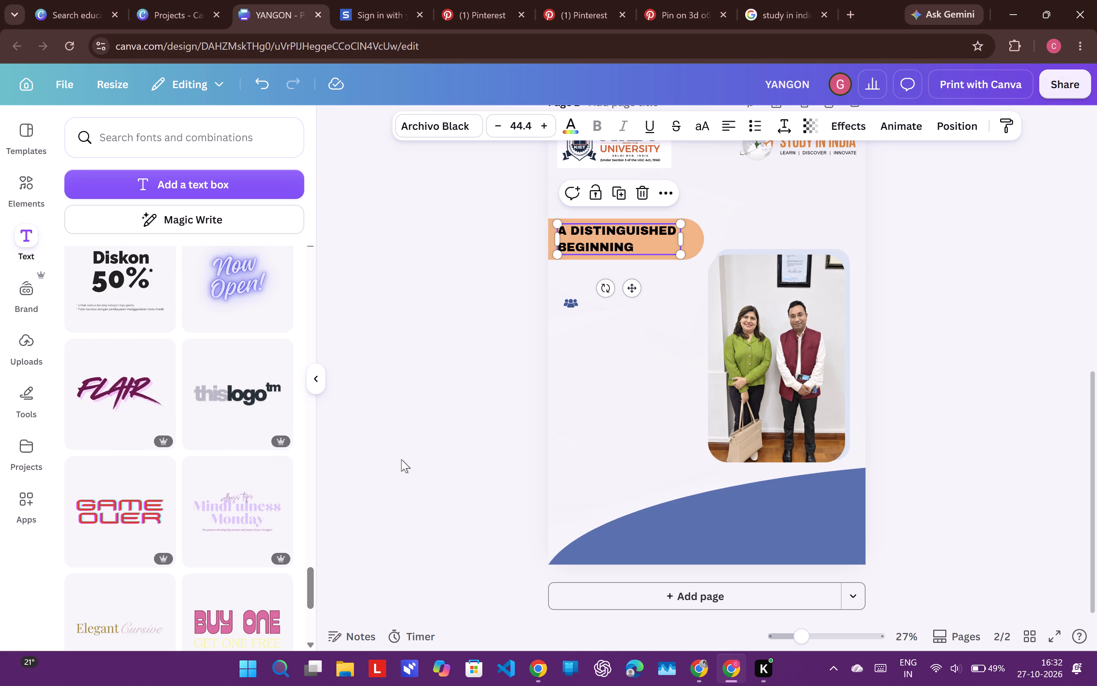
{"action": "scroll", "coordinate": [401, 459], "scroll_direction": "down", "scroll_amount": 2}
{"action": "scroll", "coordinate": [161, 512], "scroll_direction": "down", "scroll_amount": 5}
{"action": "scroll", "coordinate": [161, 512], "scroll_direction": "up", "scroll_amount": 1}
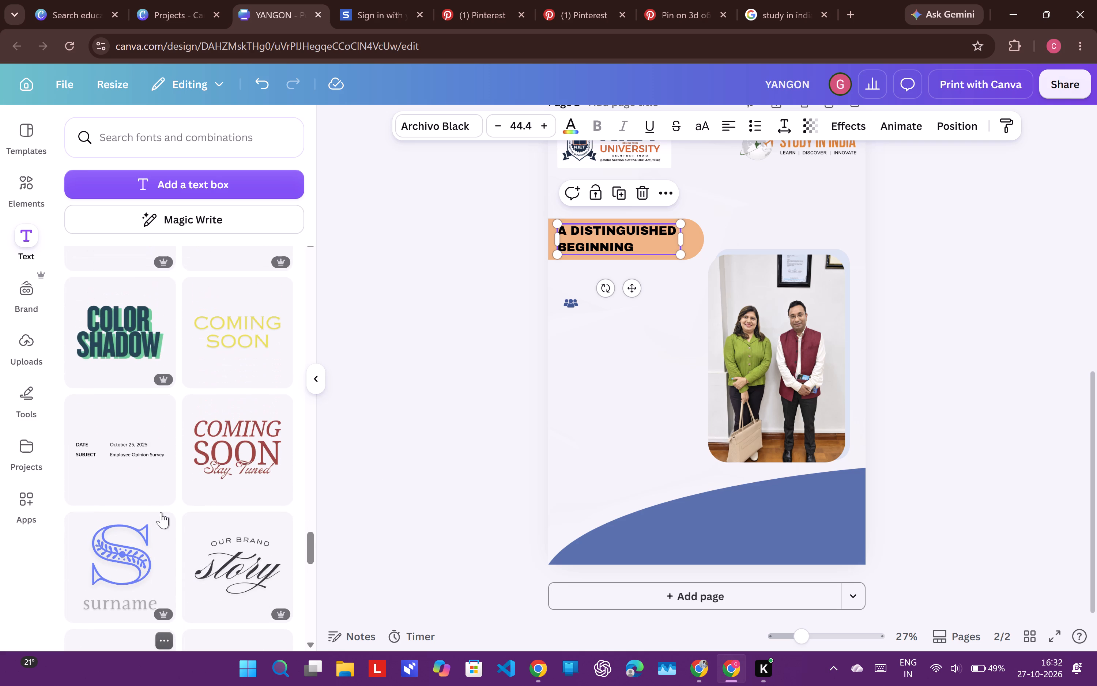
{"action": "scroll", "coordinate": [161, 512], "scroll_direction": "up", "scroll_amount": 1}
{"action": "scroll", "coordinate": [161, 512], "scroll_direction": "down", "scroll_amount": 6}
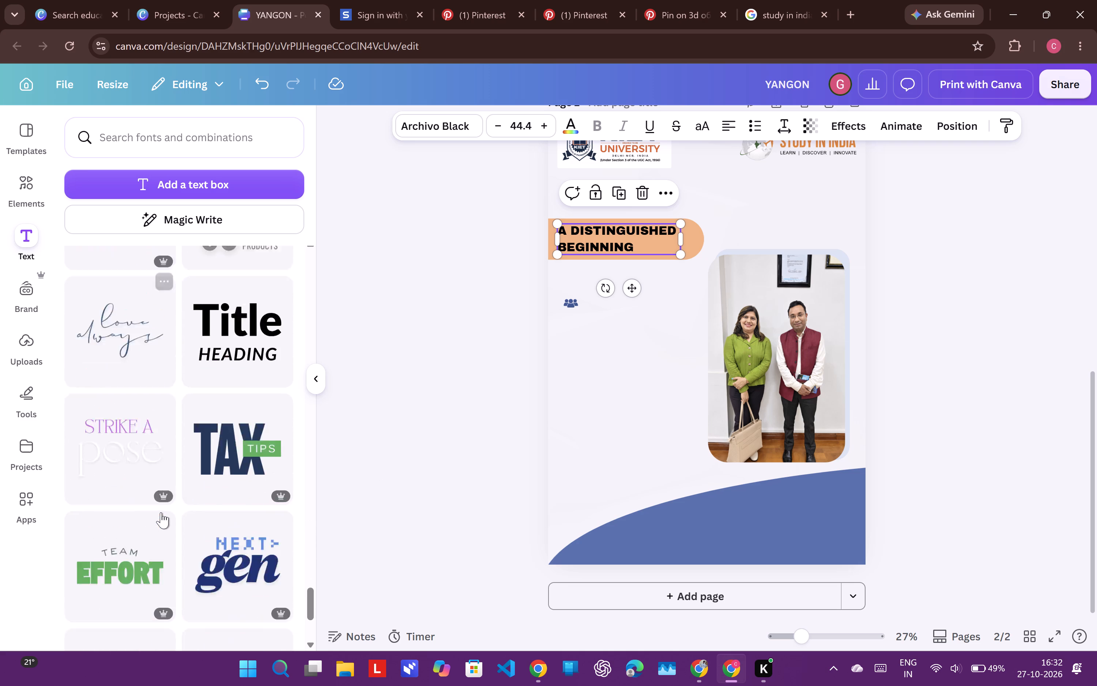
{"action": "scroll", "coordinate": [161, 512], "scroll_direction": "down", "scroll_amount": 5}
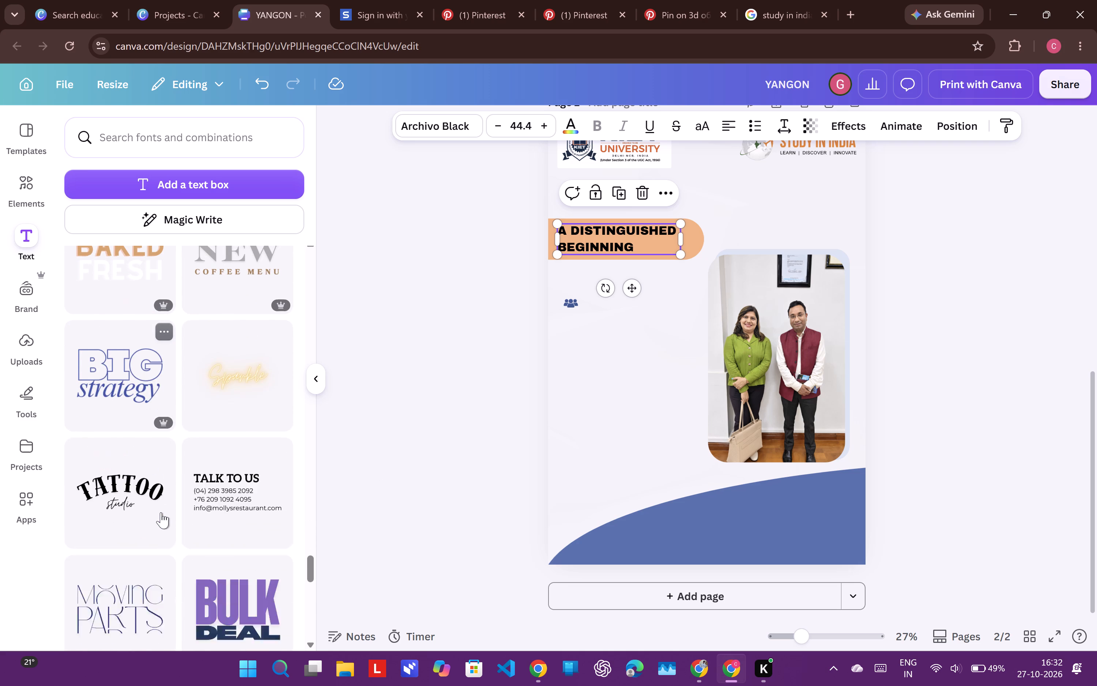
{"action": "scroll", "coordinate": [161, 512], "scroll_direction": "down", "scroll_amount": 4}
{"action": "scroll", "coordinate": [161, 512], "scroll_direction": "up", "scroll_amount": 3}
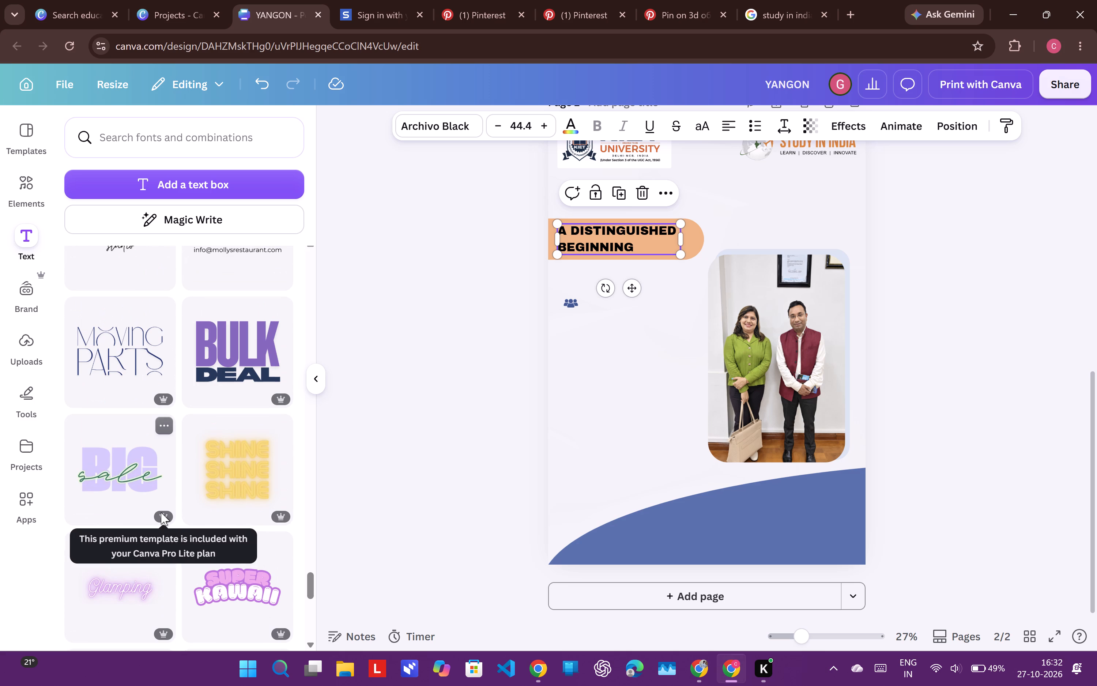
{"action": "scroll", "coordinate": [161, 512], "scroll_direction": "down", "scroll_amount": 1}
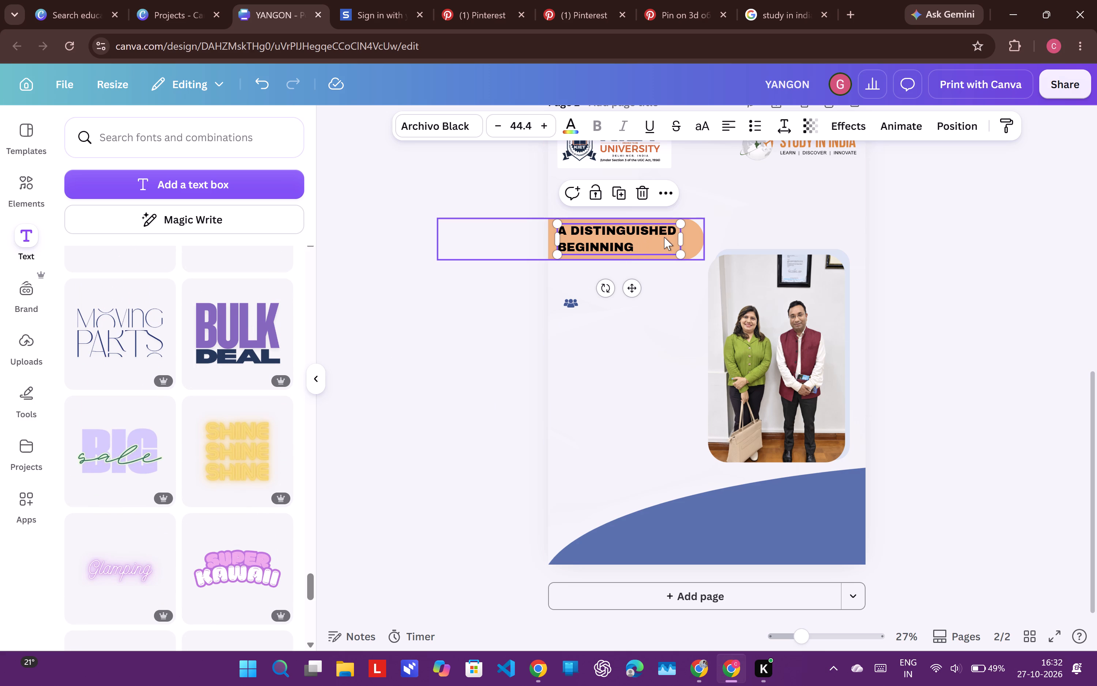
{"action": "left_click", "coordinate": [264, 320]}
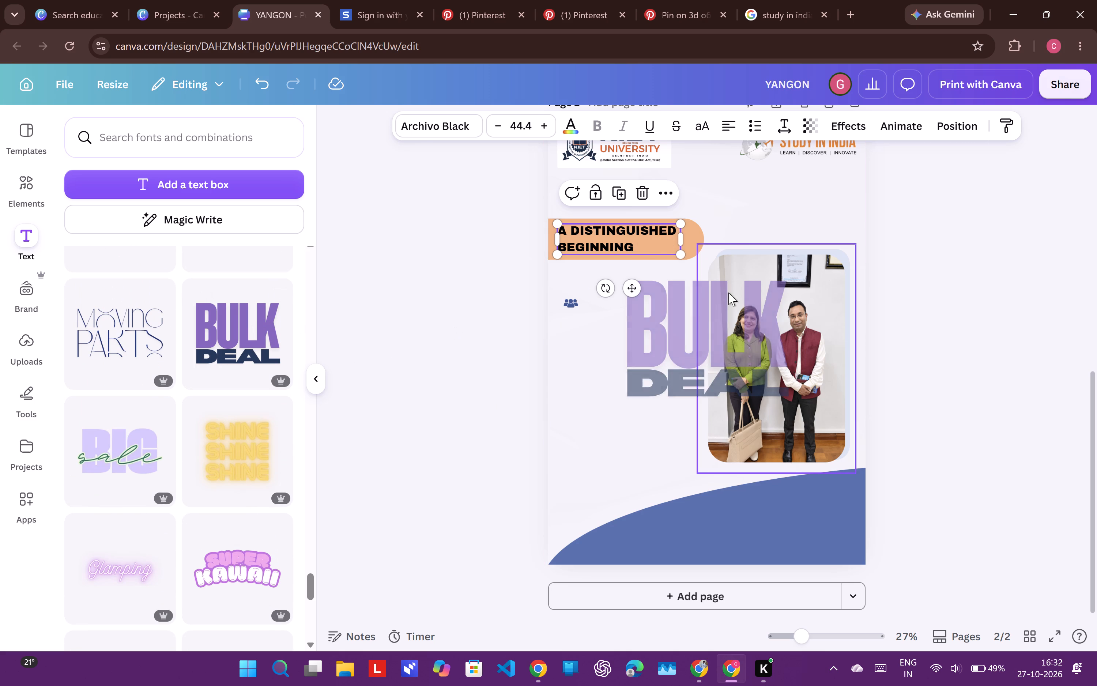
Replace "BULK" with "A DISTINGUISHED" and widen its text box so the words fit on one line.
{"action": "left_click", "coordinate": [717, 313]}
{"action": "left_click", "coordinate": [718, 320]}
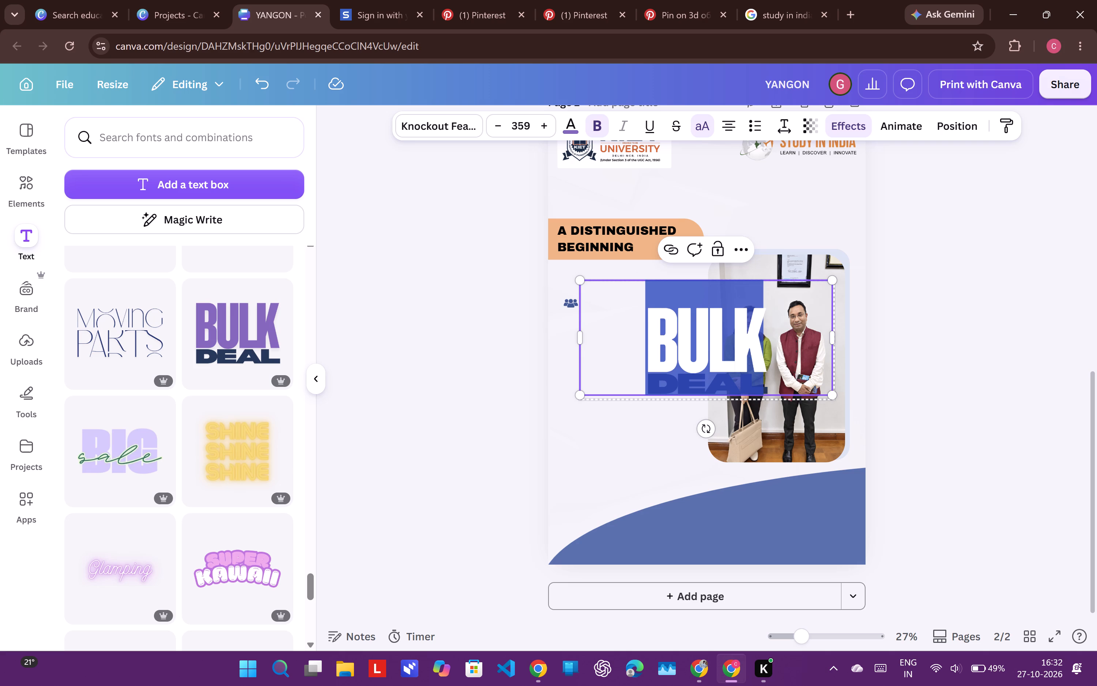
{"action": "left_click", "coordinate": [718, 320]}
{"action": "triple_click", "coordinate": [718, 320]}
{"action": "type", "text": "A"}
{"action": "key", "text": "space"}
{"action": "type", "text": "DISTIN"}
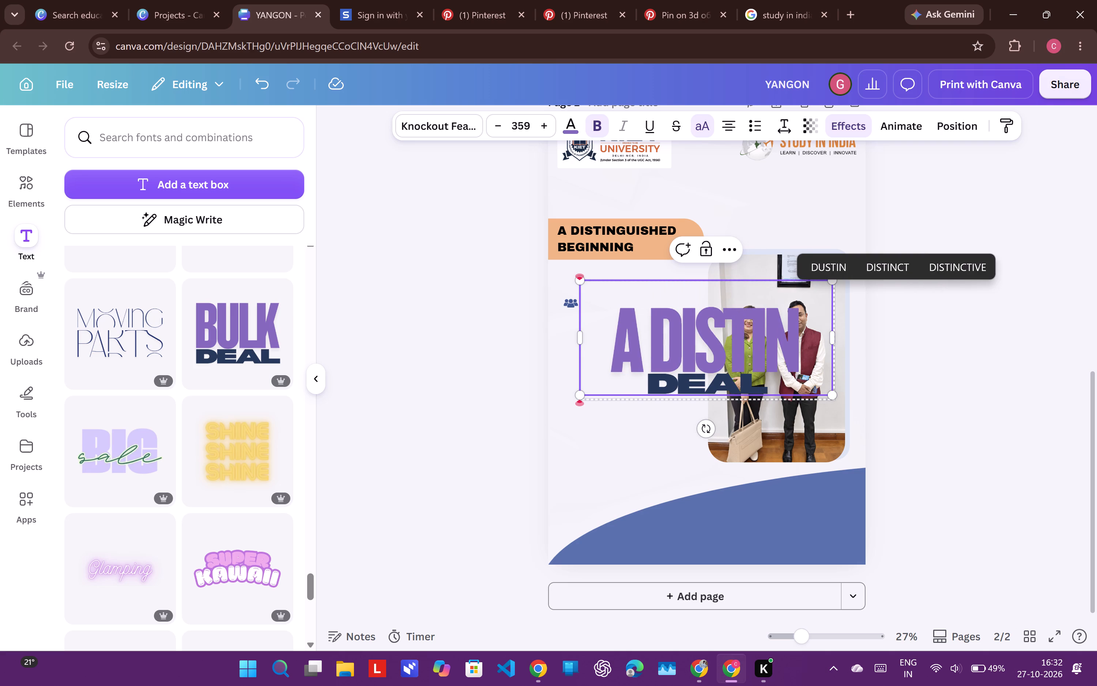
{"action": "type", "text": "GUI"}
{"action": "type", "text": "SHED"}
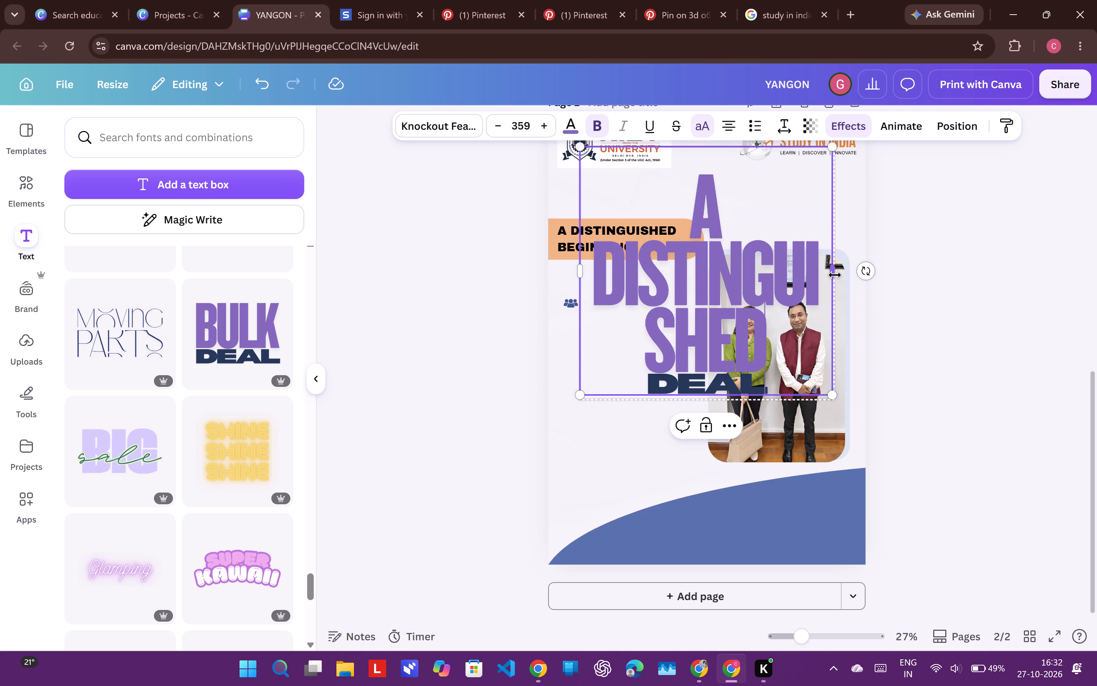
{"action": "left_click_drag", "start_coordinate": [835, 275], "coordinate": [929, 273]}
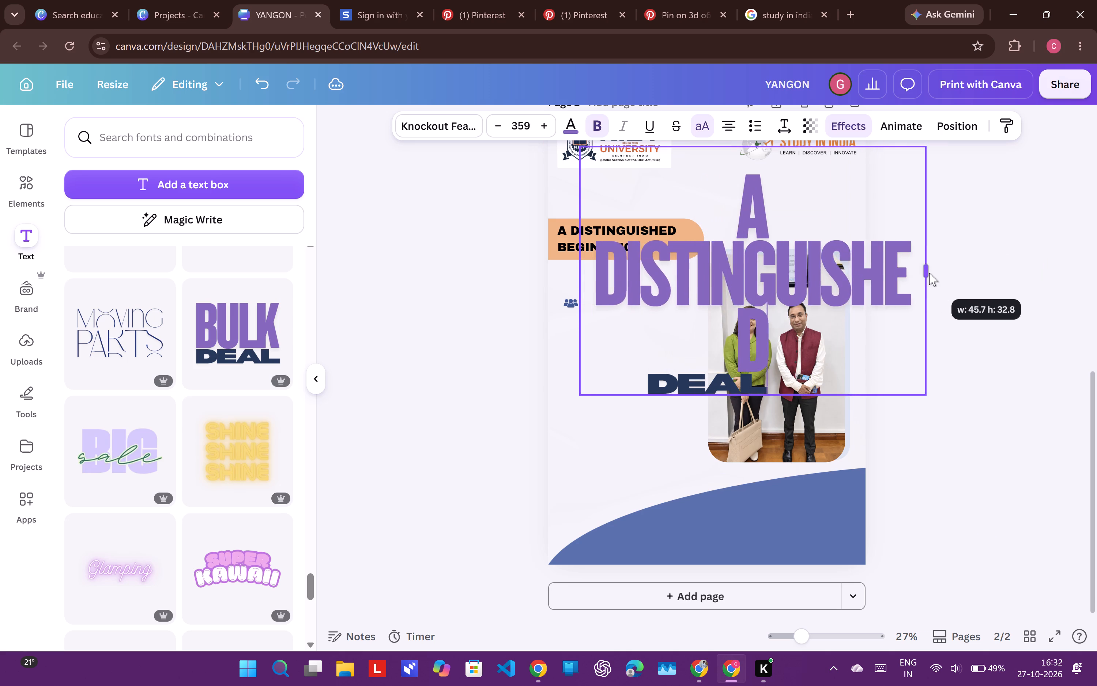
{"action": "left_click_drag", "start_coordinate": [929, 273], "coordinate": [982, 266]}
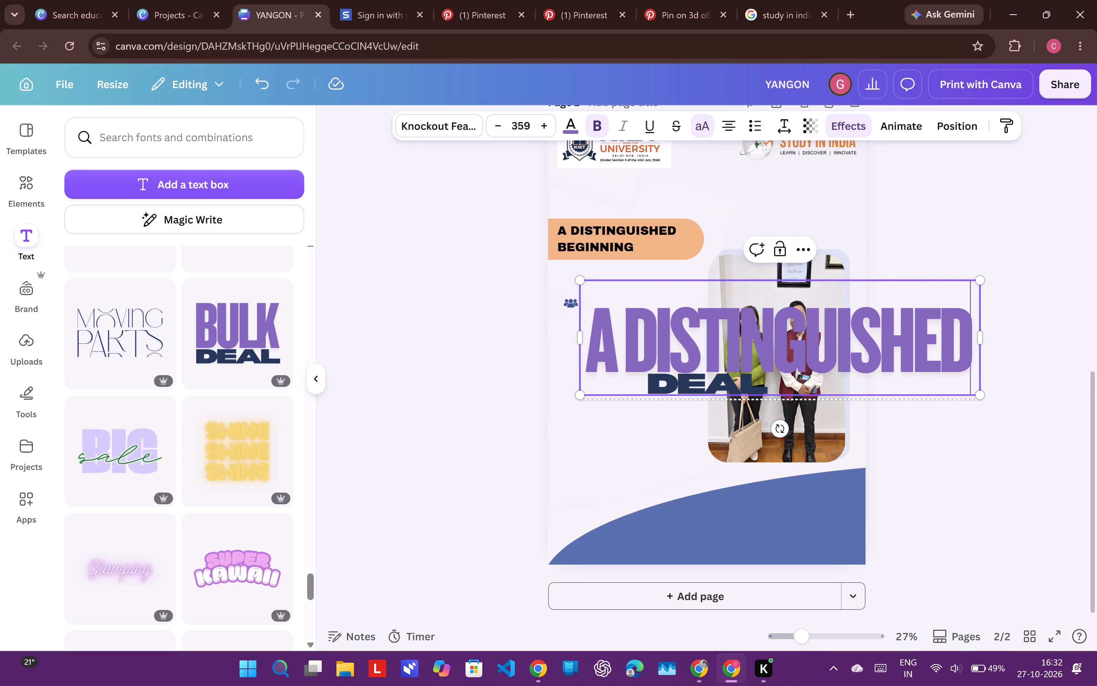
Replace "DEAL" in the navy line with "BEGINNING".
{"action": "left_click", "coordinate": [760, 396]}
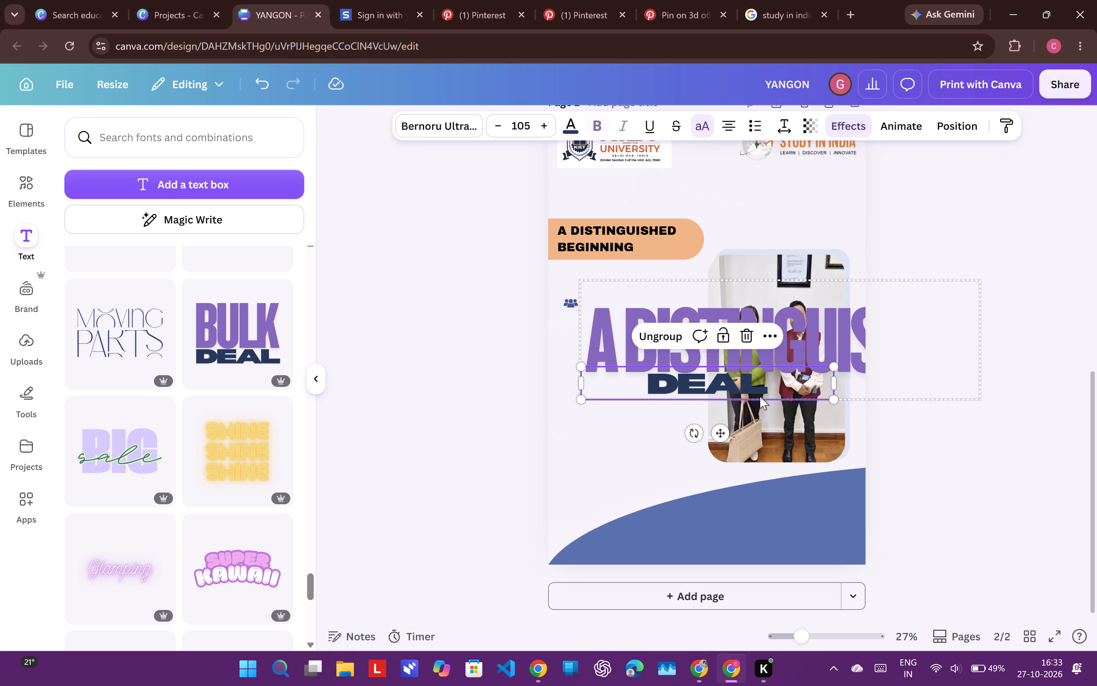
{"action": "double_click", "coordinate": [747, 387]}
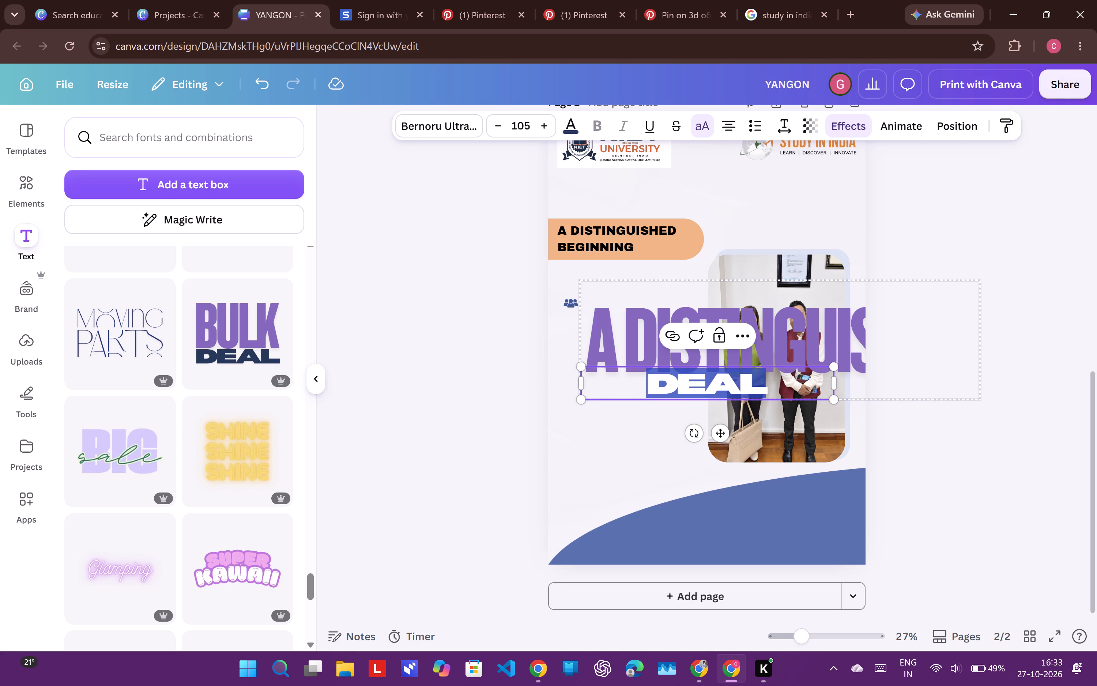
{"action": "type", "text": "BEGINNINN"}
{"action": "key", "text": "BackSpace"}
{"action": "key", "text": "g"}
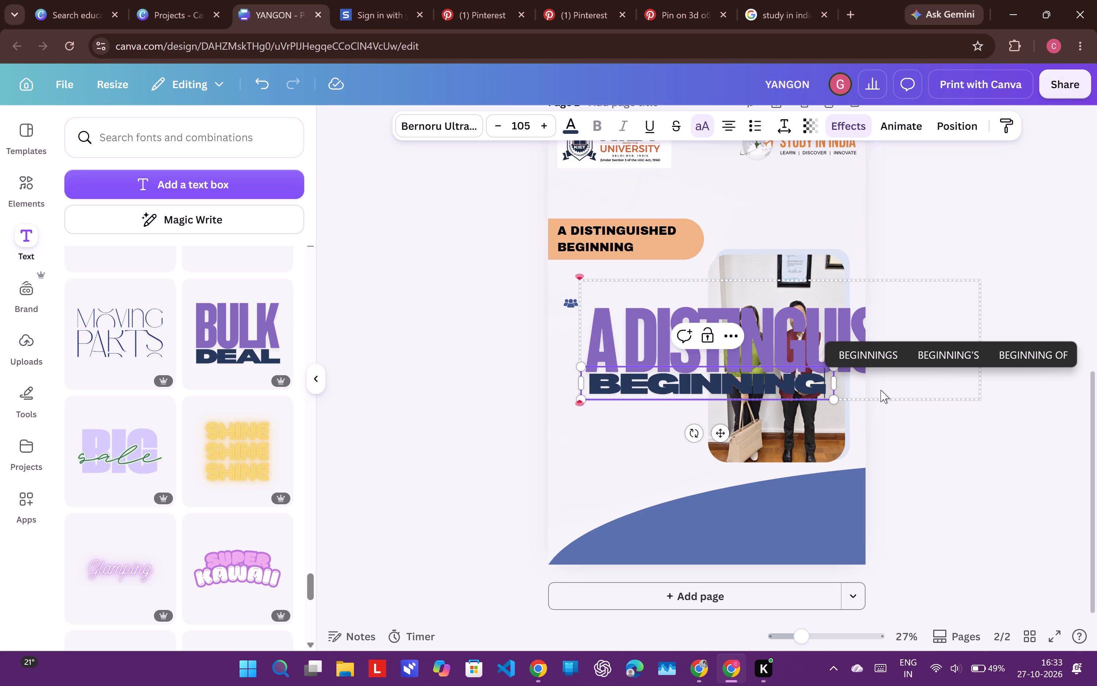
{"action": "left_click", "coordinate": [942, 415]}
Scale the grouped purple and navy heading down so it fits between the people icon and the photo.
{"action": "left_click", "coordinate": [837, 359]}
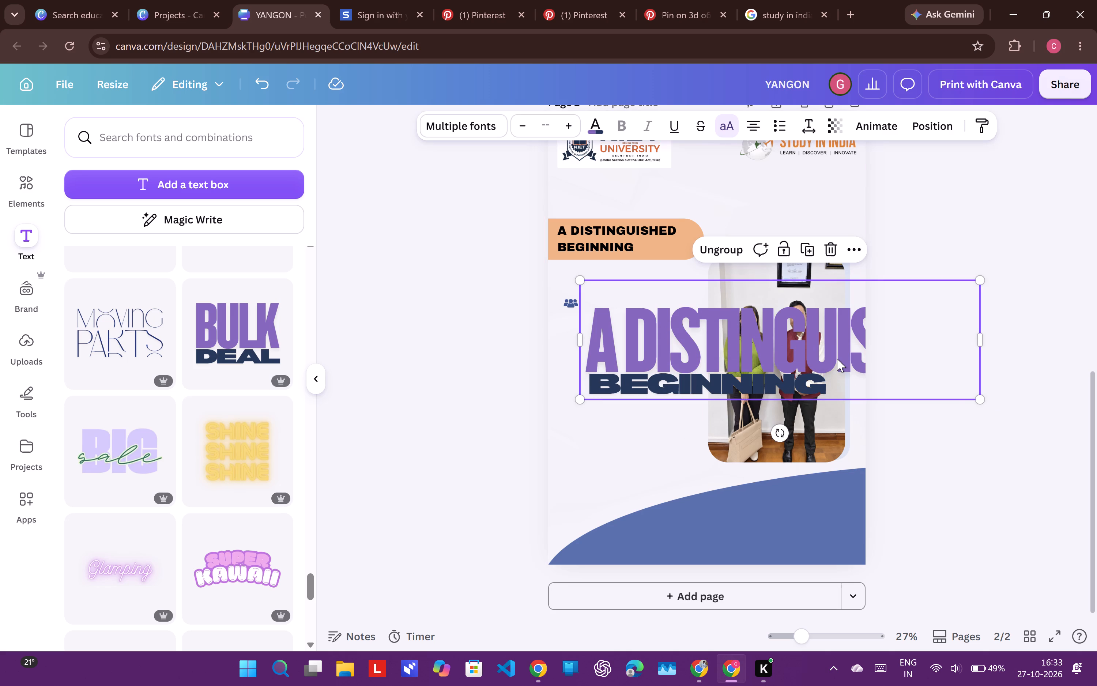
{"action": "left_click_drag", "start_coordinate": [983, 400], "coordinate": [741, 311]}
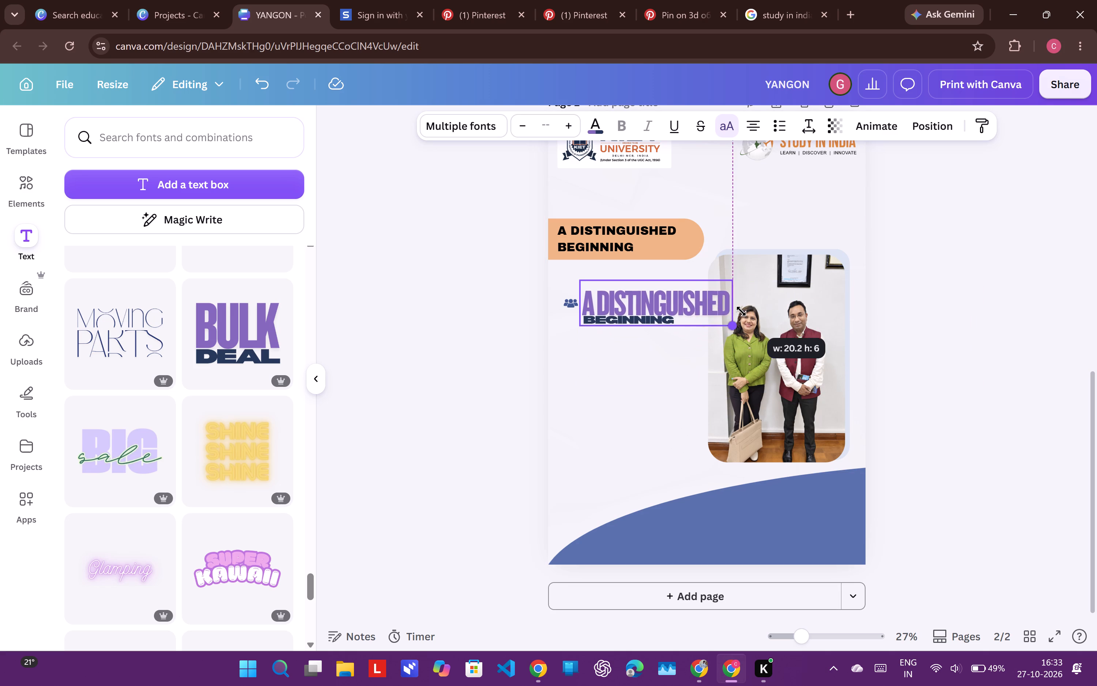
{"action": "left_click_drag", "start_coordinate": [741, 311], "coordinate": [697, 304]}
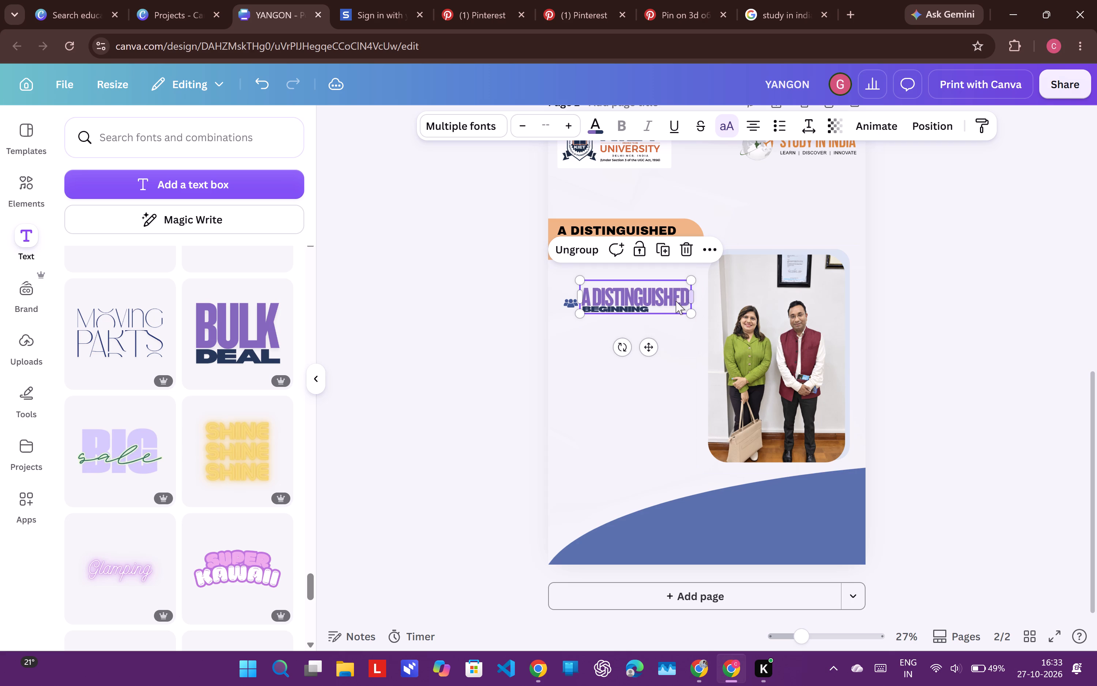
Ungroup the purple and navy heading and scale both lines down together, with "A DISTINGUISHED" at about size 83.9.
{"action": "left_click", "coordinate": [659, 302]}
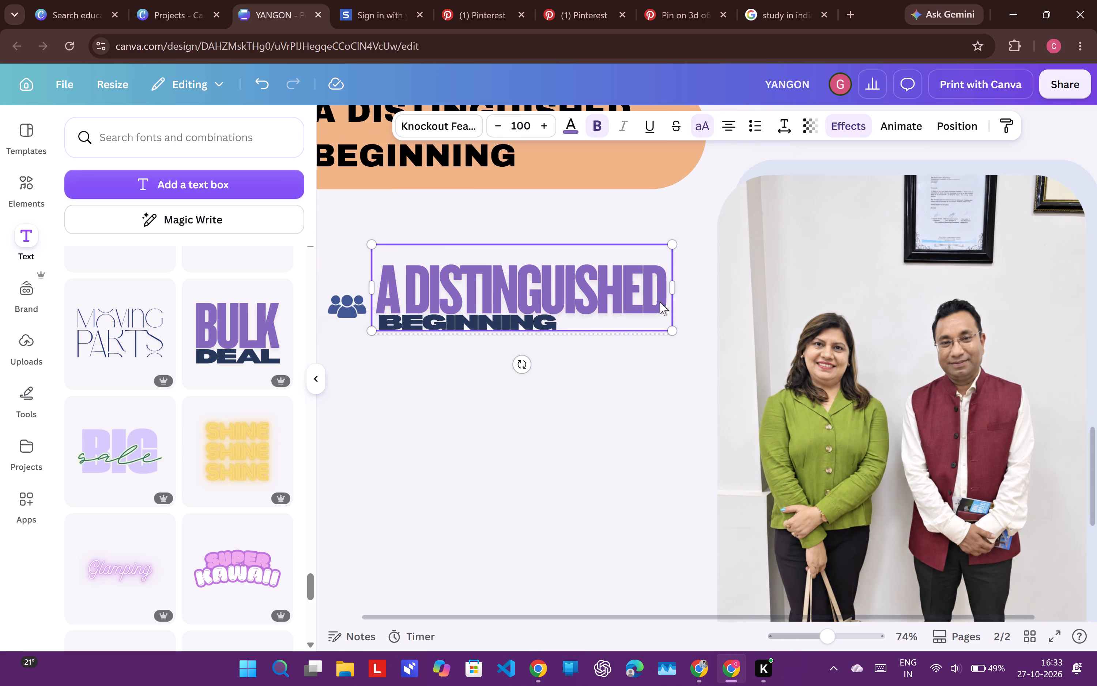
{"action": "left_click", "coordinate": [470, 209]}
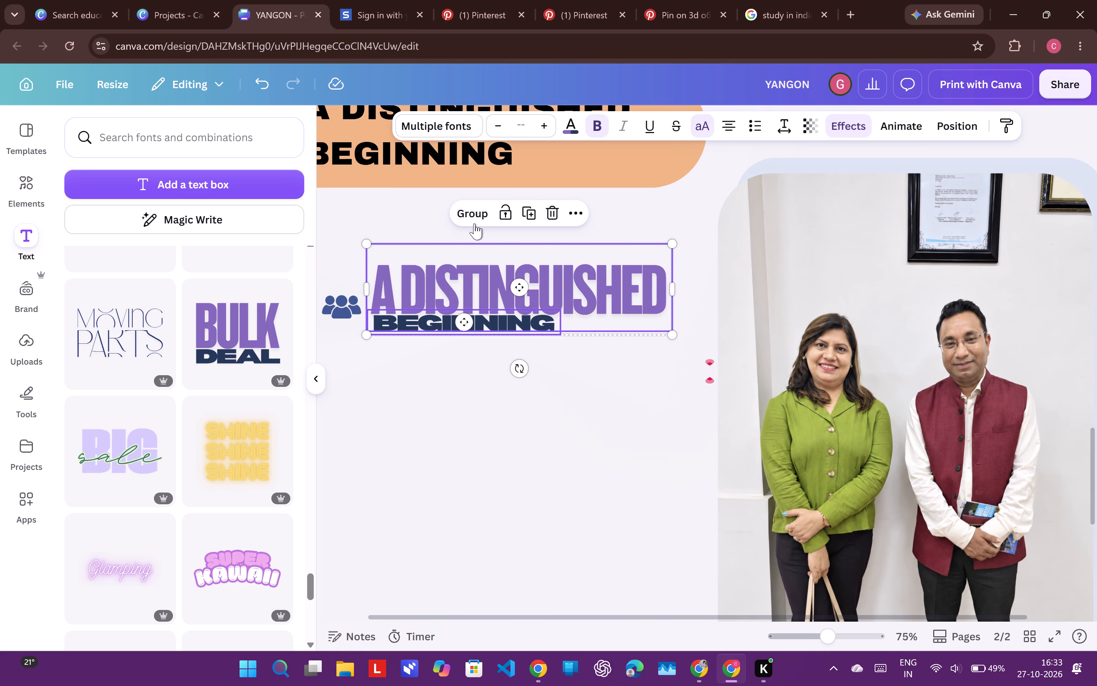
{"action": "left_click", "coordinate": [577, 288]}
{"action": "left_click", "coordinate": [597, 309]}
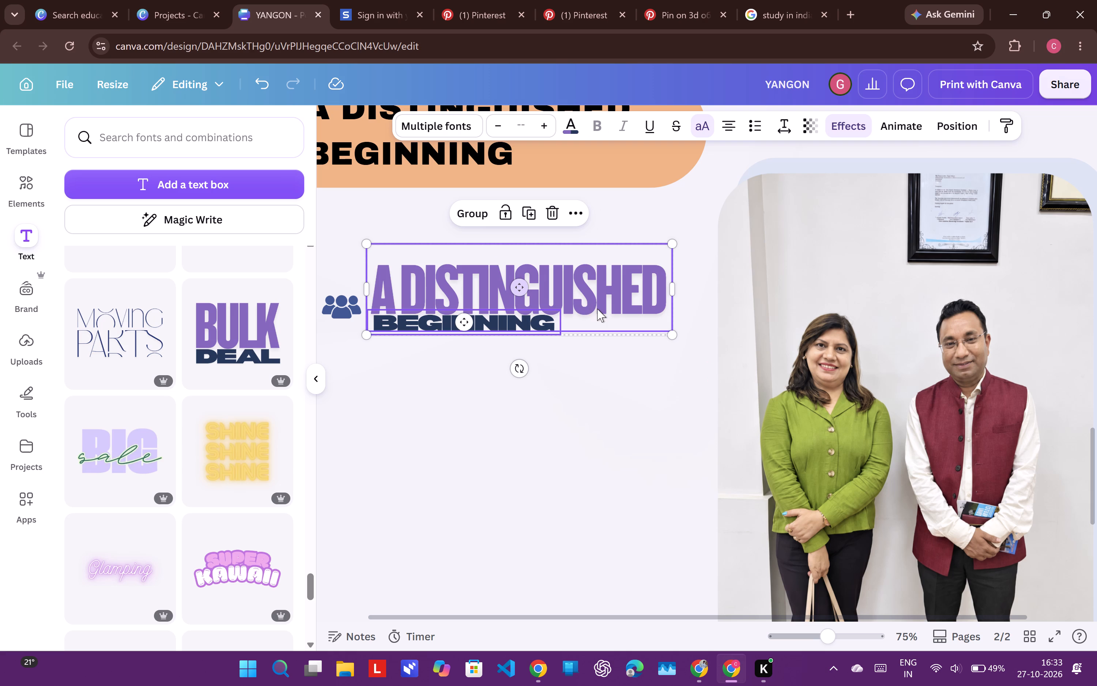
{"action": "left_click_drag", "start_coordinate": [672, 330], "coordinate": [626, 301]}
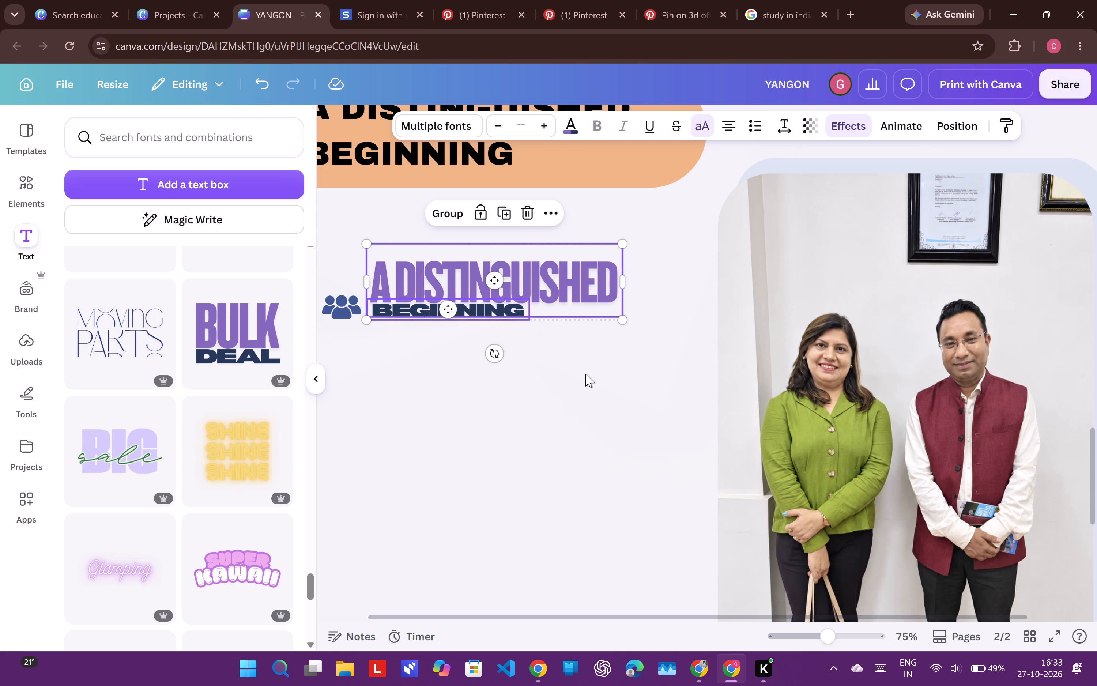
{"action": "left_click", "coordinate": [585, 374]}
Move the purple "A DISTINGUISHED" line up so it sits clear above "BEGINNING".
{"action": "left_click", "coordinate": [536, 299]}
{"action": "left_click_drag", "start_coordinate": [505, 295], "coordinate": [498, 309]}
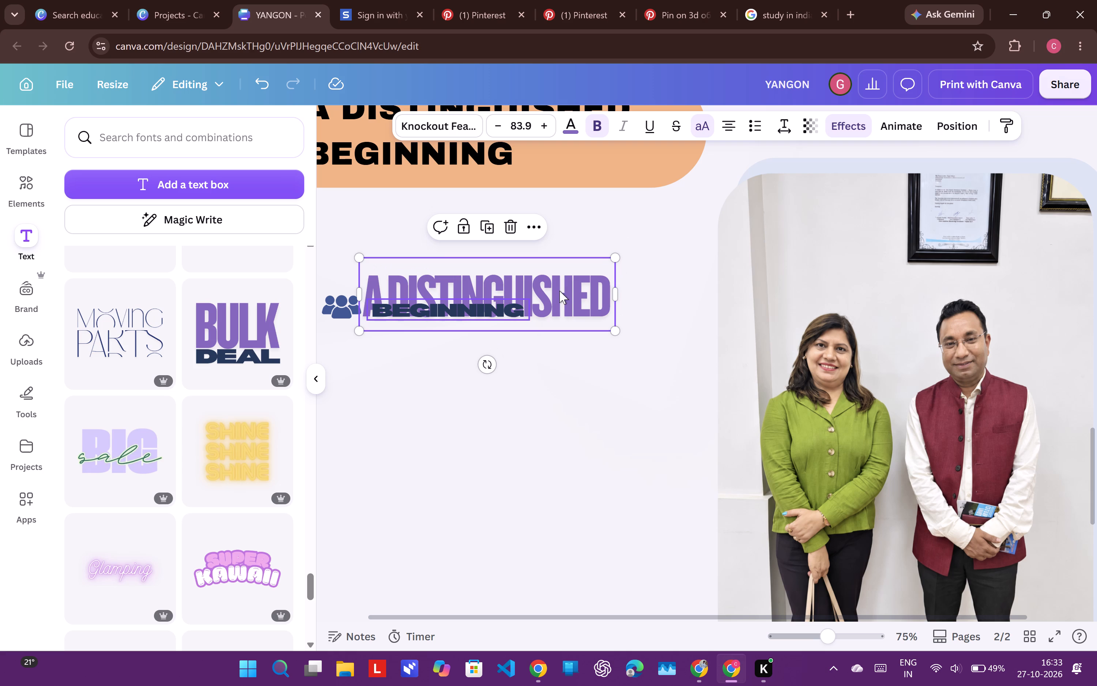
{"action": "left_click_drag", "start_coordinate": [559, 291], "coordinate": [558, 261]}
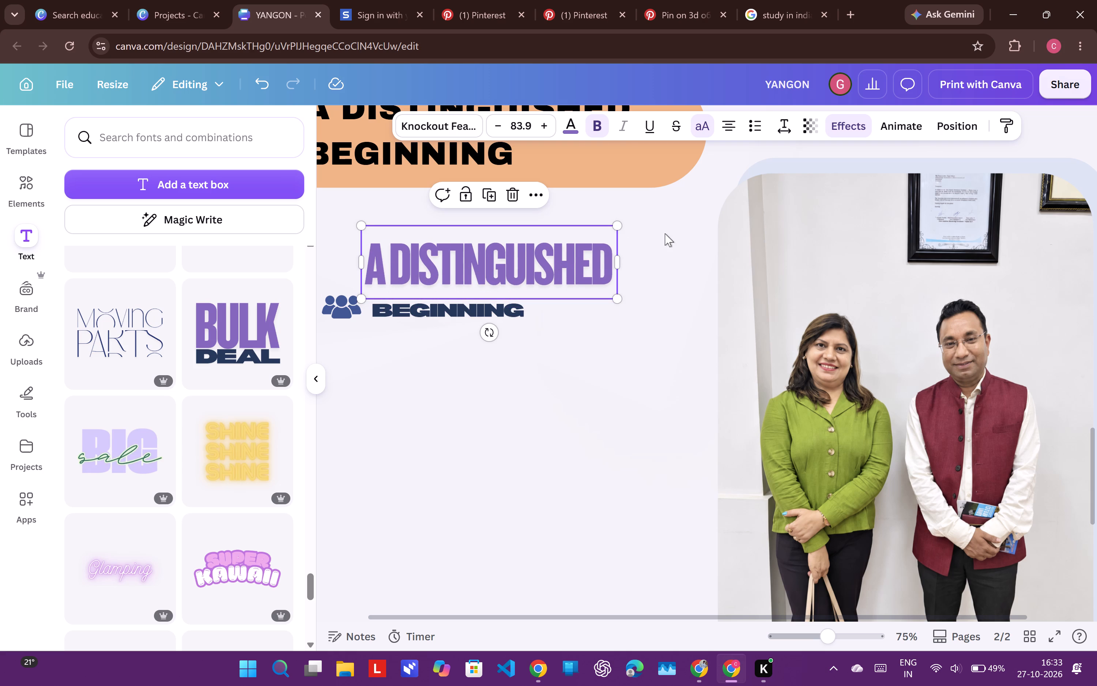
Delete the black "A DISTINGUISHED BEGINNING" heading from the orange banner on page 2.
{"action": "scroll", "coordinate": [665, 233], "scroll_direction": "up", "scroll_amount": 1}
{"action": "left_click", "coordinate": [524, 228]}
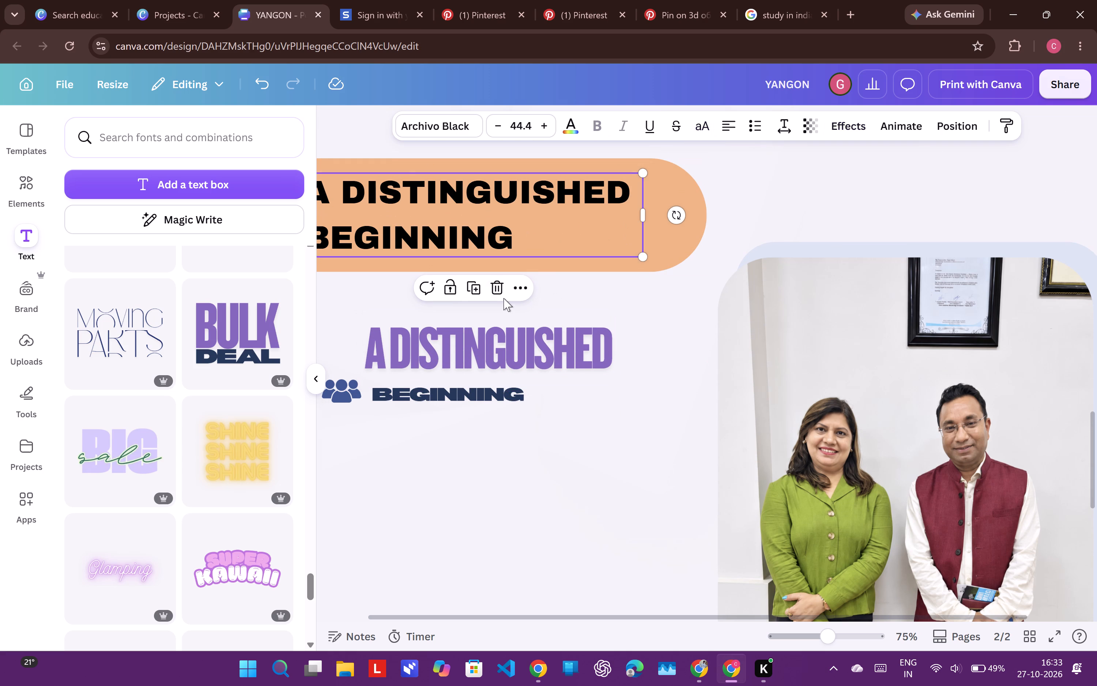
{"action": "left_click", "coordinate": [498, 292]}
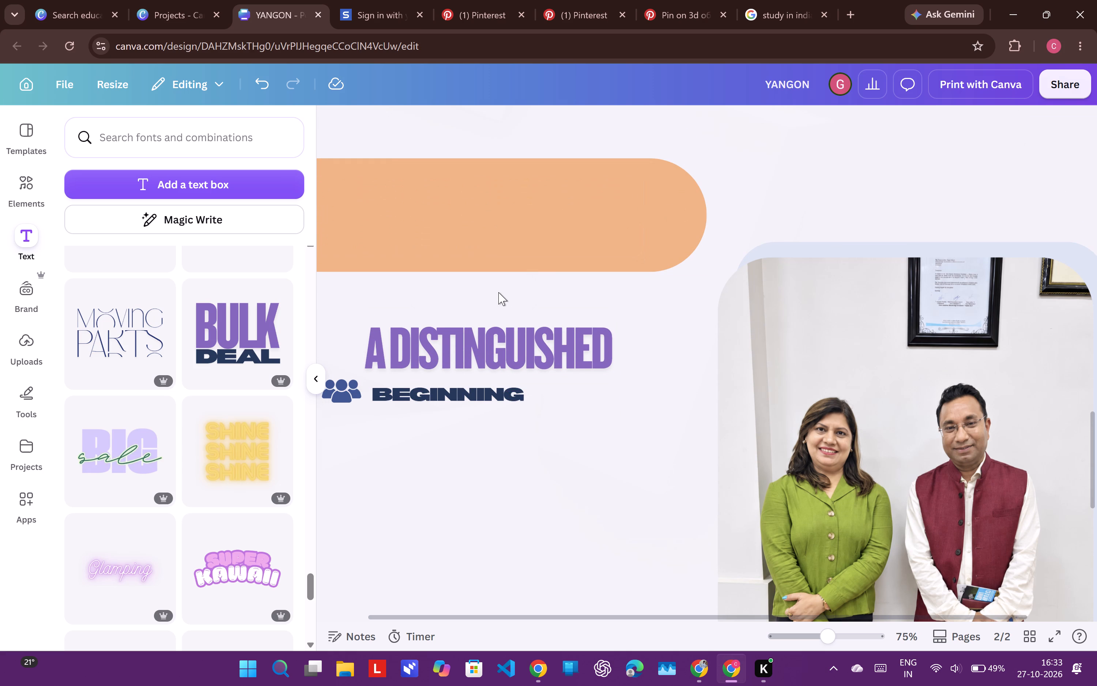
Move the purple "A DISTINGUISHED" line onto the upper part of the orange banner.
{"action": "left_click_drag", "start_coordinate": [525, 329], "coordinate": [480, 207]}
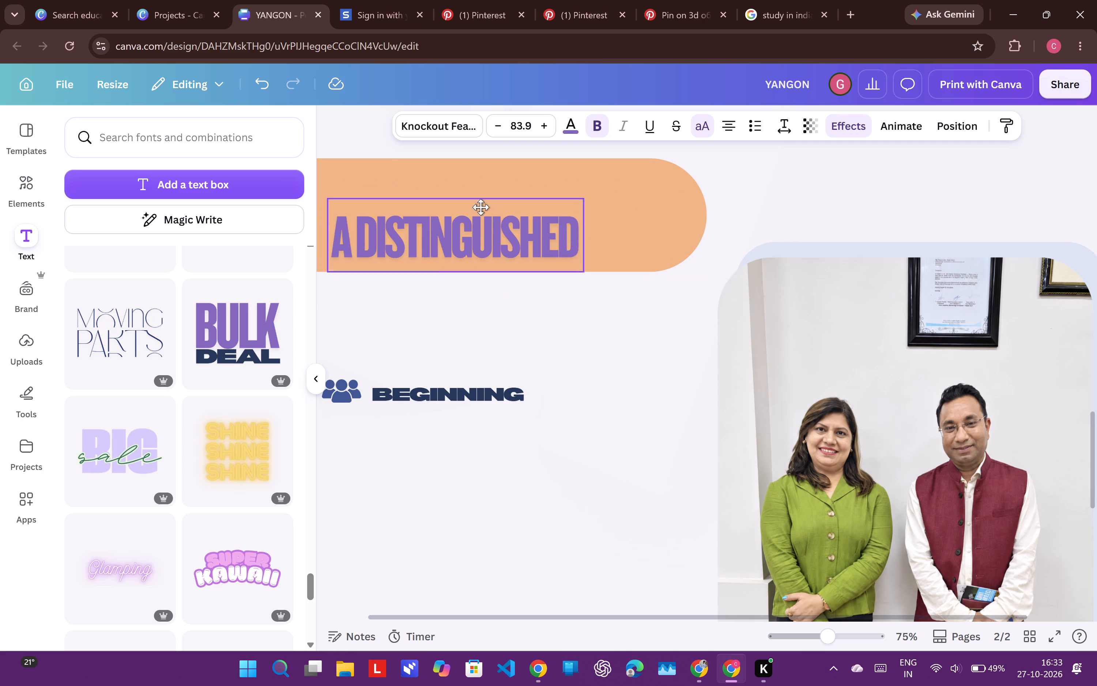
{"action": "left_click_drag", "start_coordinate": [480, 207], "coordinate": [464, 185]}
Place the navy "BEGINNING" on the orange banner beneath "A DISTINGUISHED" and enlarge it to about size 31.1.
{"action": "scroll", "coordinate": [645, 312], "scroll_direction": "right", "scroll_amount": 2}
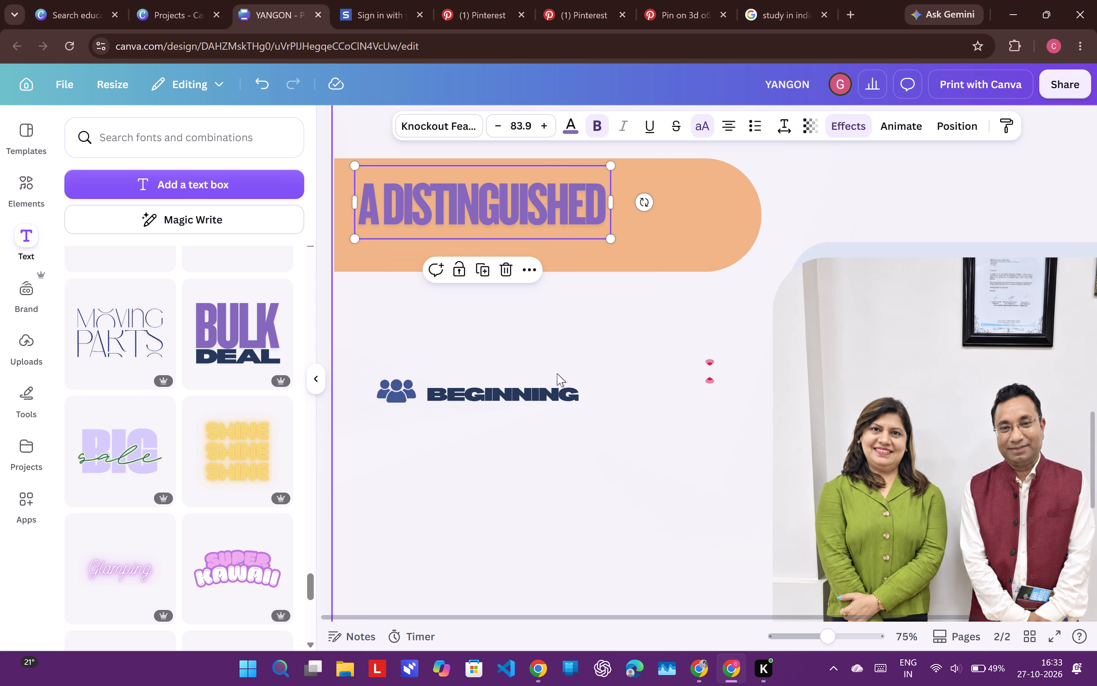
{"action": "left_click_drag", "start_coordinate": [542, 385], "coordinate": [507, 249]}
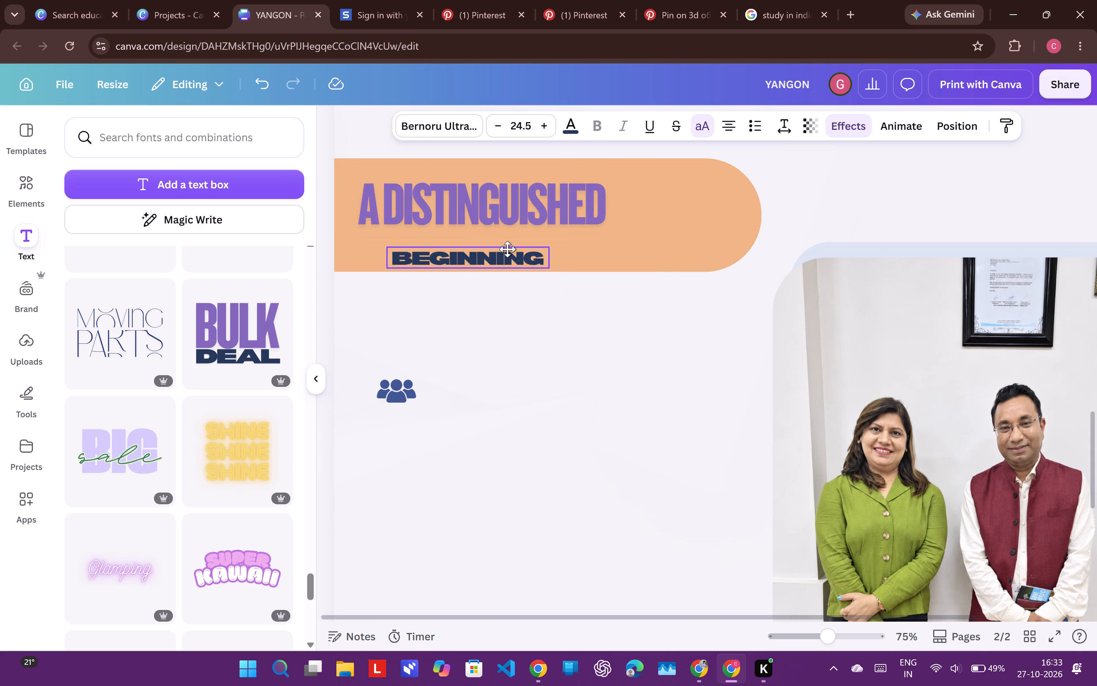
{"action": "left_click_drag", "start_coordinate": [507, 249], "coordinate": [480, 224]}
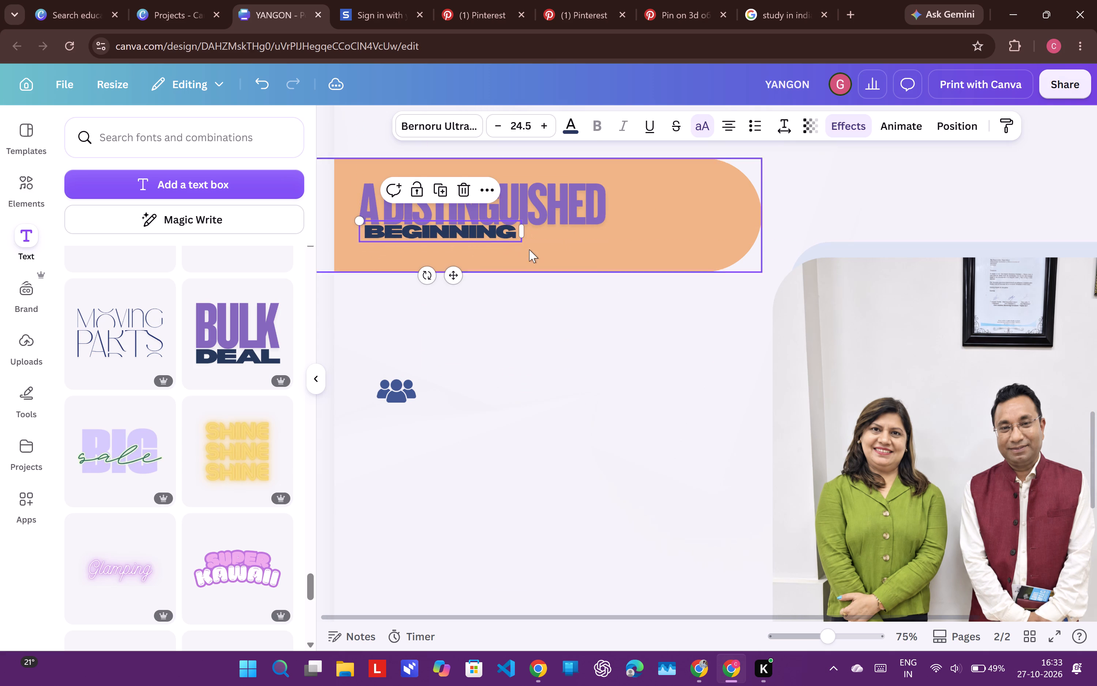
{"action": "left_click_drag", "start_coordinate": [359, 223], "coordinate": [323, 170]}
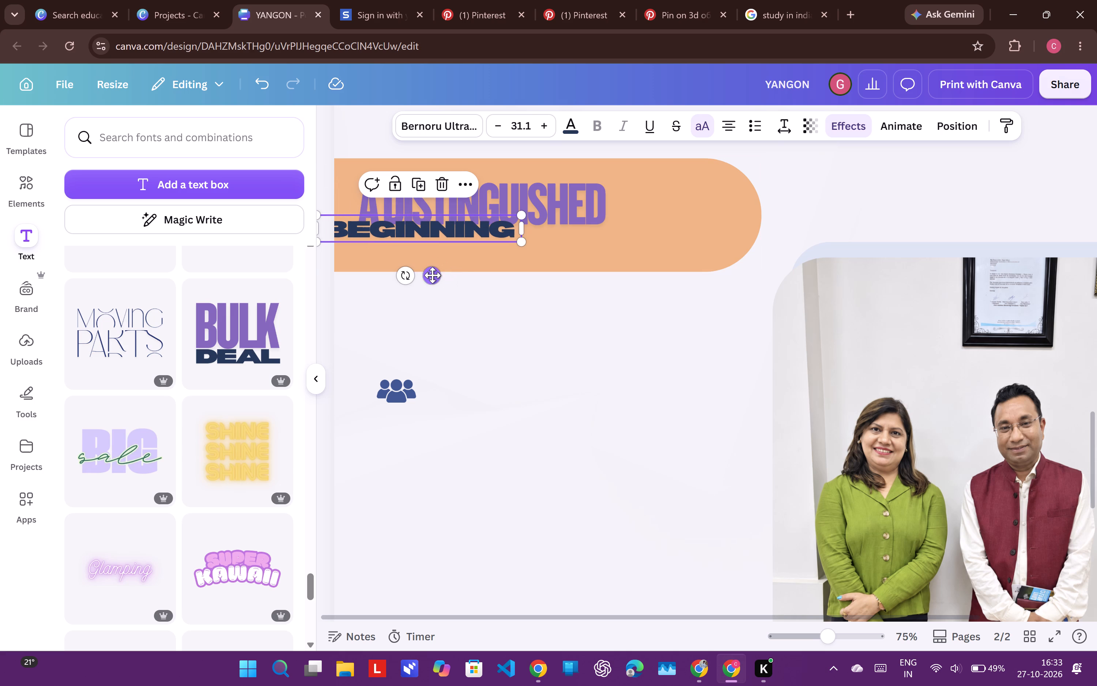
{"action": "left_click_drag", "start_coordinate": [432, 275], "coordinate": [465, 288]}
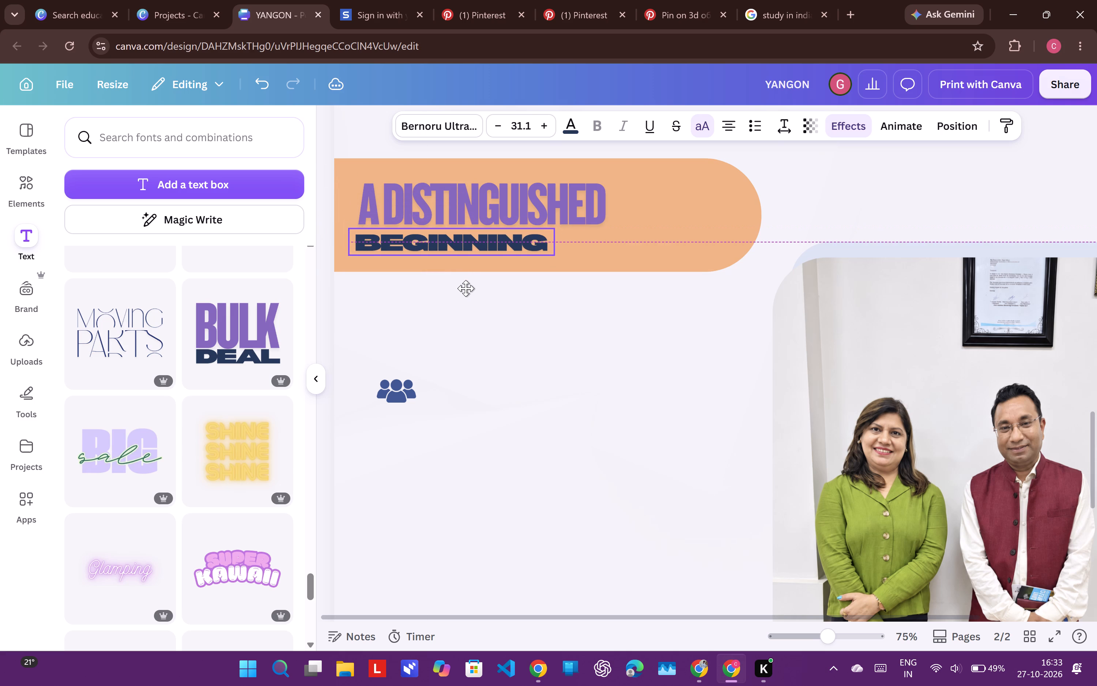
{"action": "left_click_drag", "start_coordinate": [465, 288], "coordinate": [468, 289]}
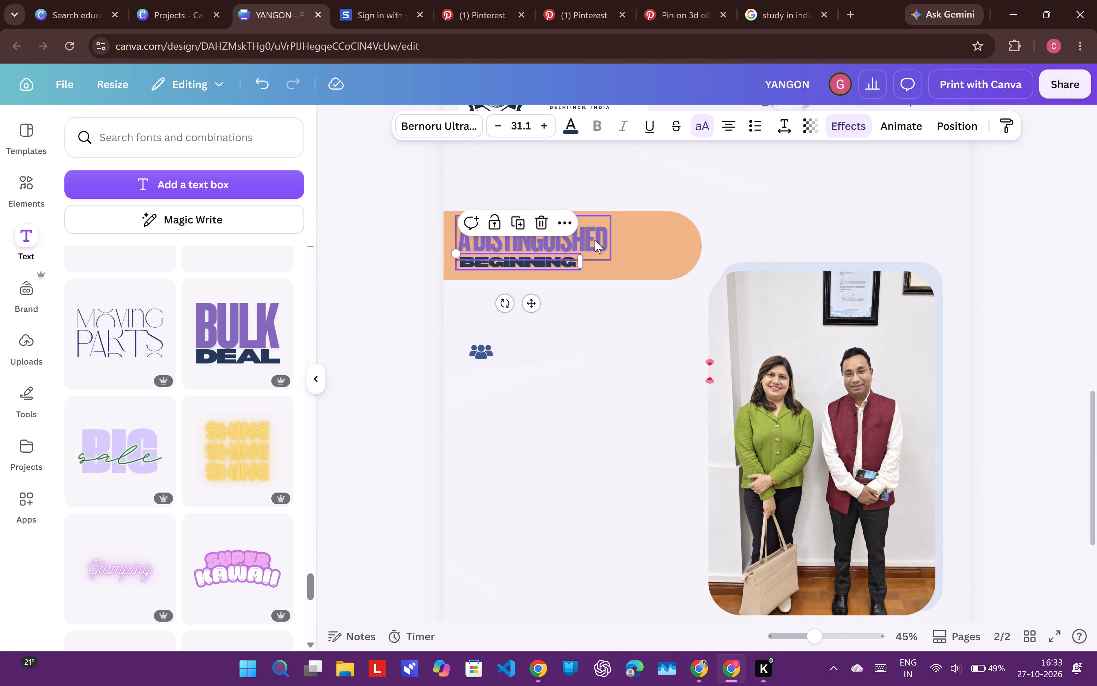
Set the "A DISTINGUISHED" line in Archivo Black and widen its text box so it fits on one line.
{"action": "left_click", "coordinate": [595, 240]}
{"action": "double_click", "coordinate": [595, 240]}
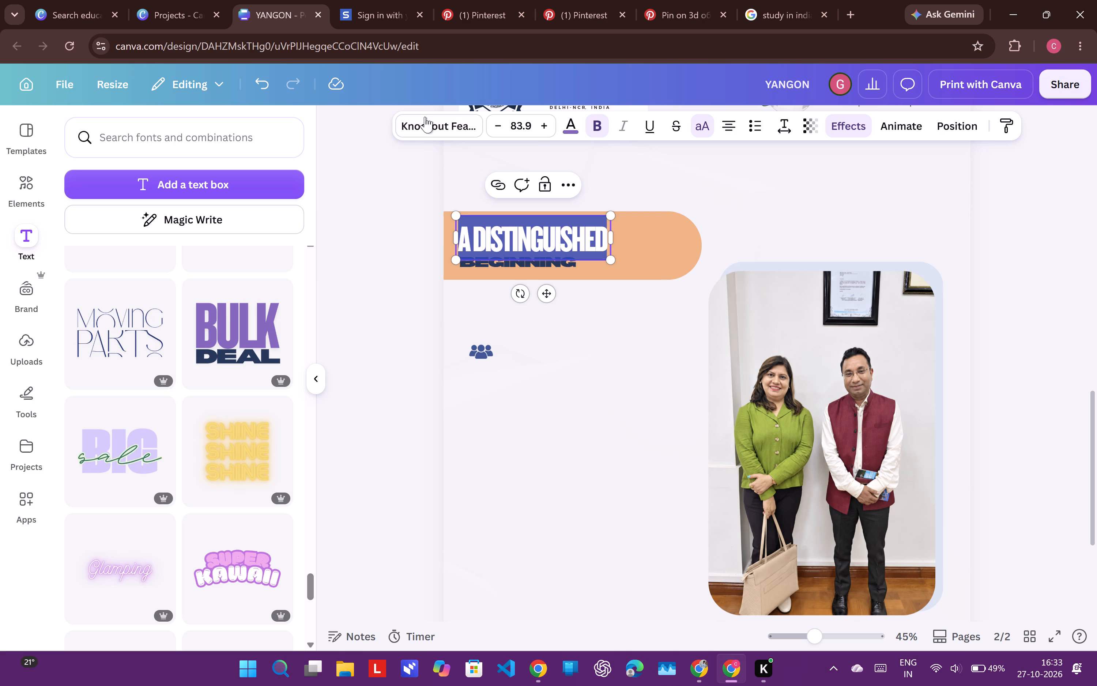
{"action": "left_click", "coordinate": [434, 127]}
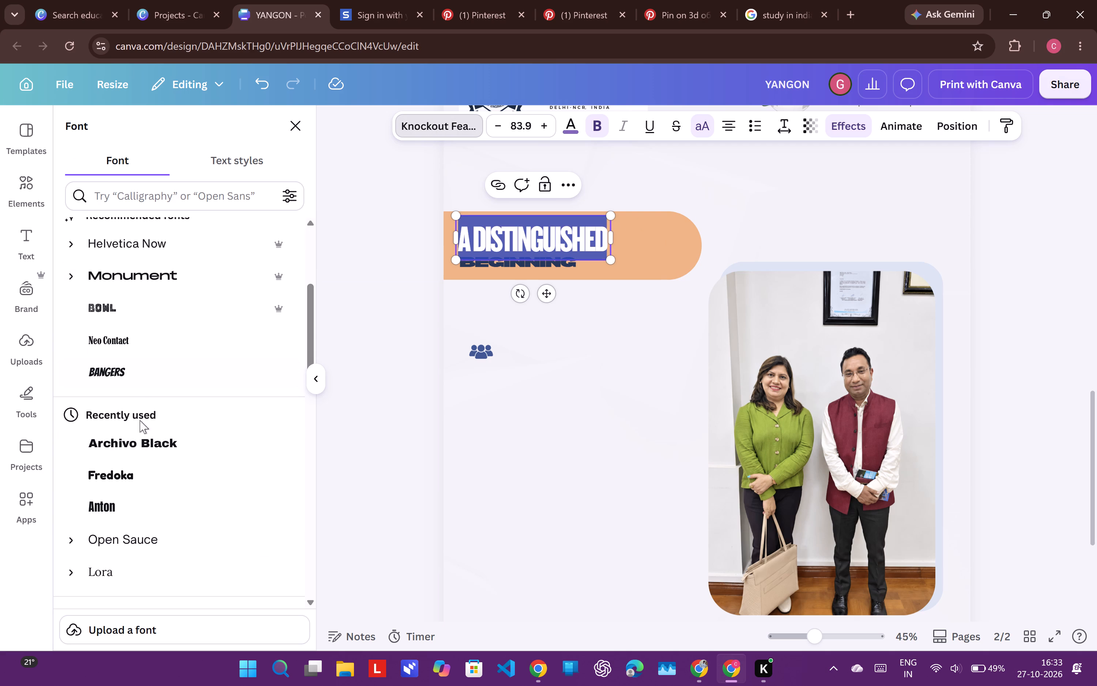
{"action": "left_click", "coordinate": [140, 442]}
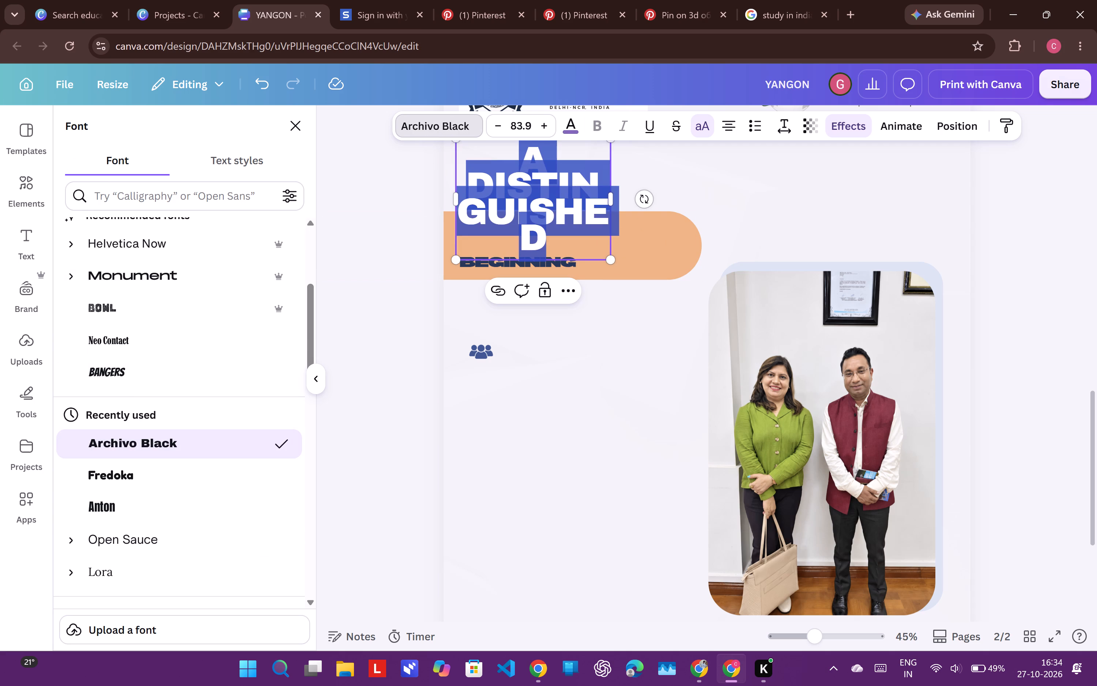
{"action": "left_click_drag", "start_coordinate": [614, 199], "coordinate": [847, 203]}
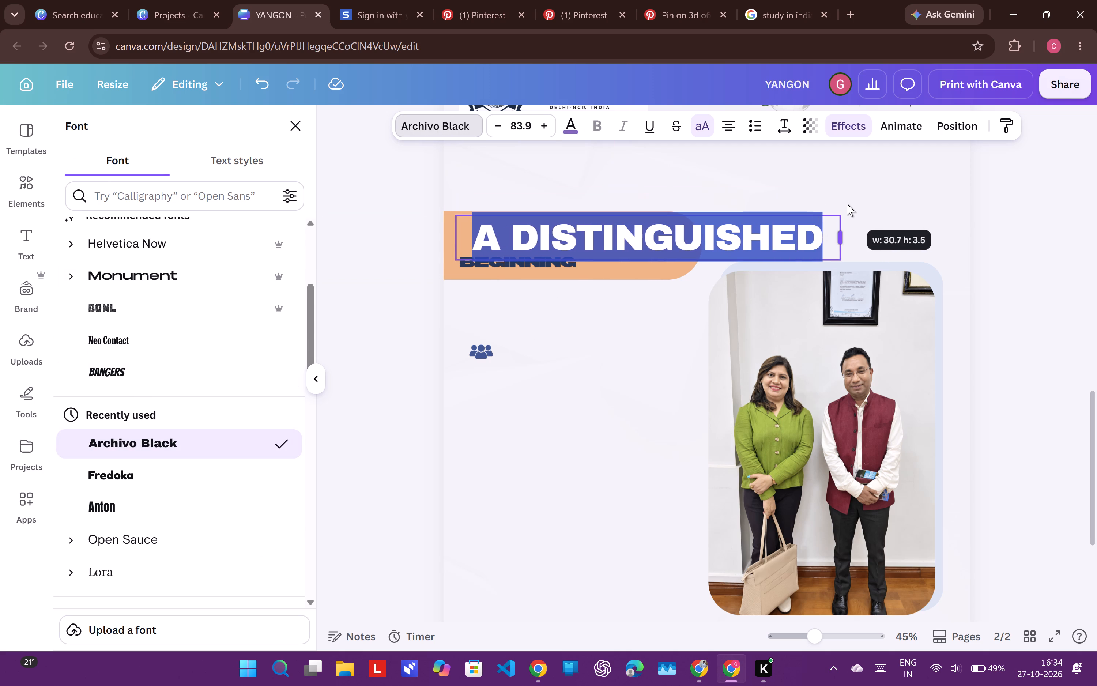
{"action": "left_click_drag", "start_coordinate": [847, 203], "coordinate": [867, 204]}
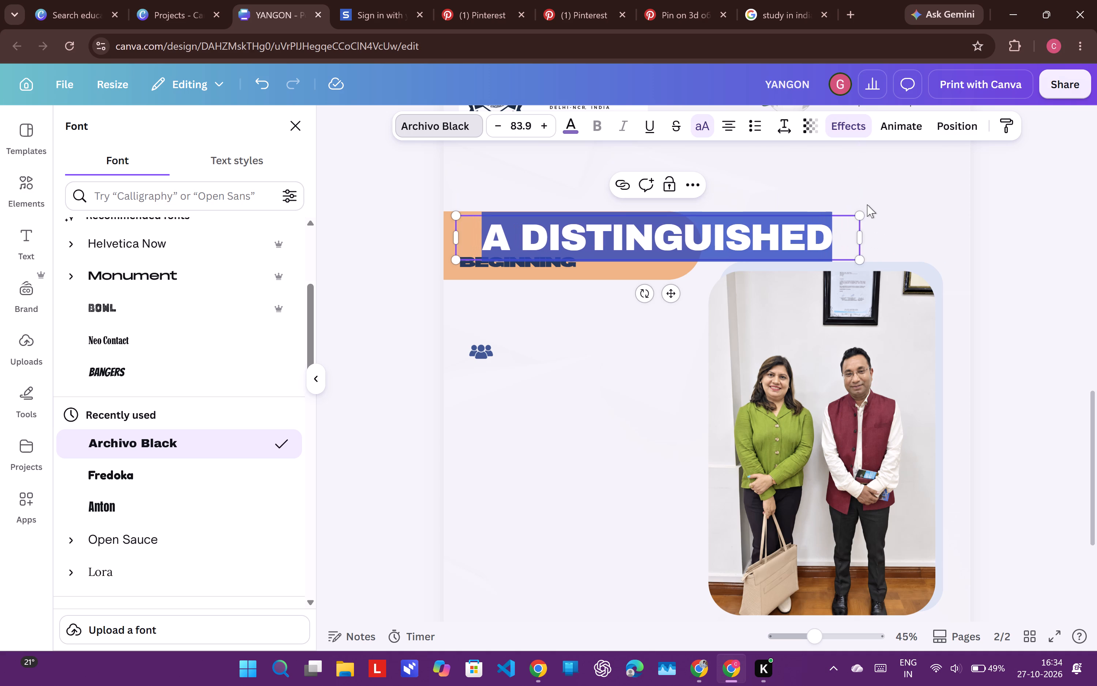
Scale "A DISTINGUISHED" down to about size 51.1 and position it inside the orange banner above "BEGINNING".
{"action": "left_click_drag", "start_coordinate": [455, 212], "coordinate": [701, 303]}
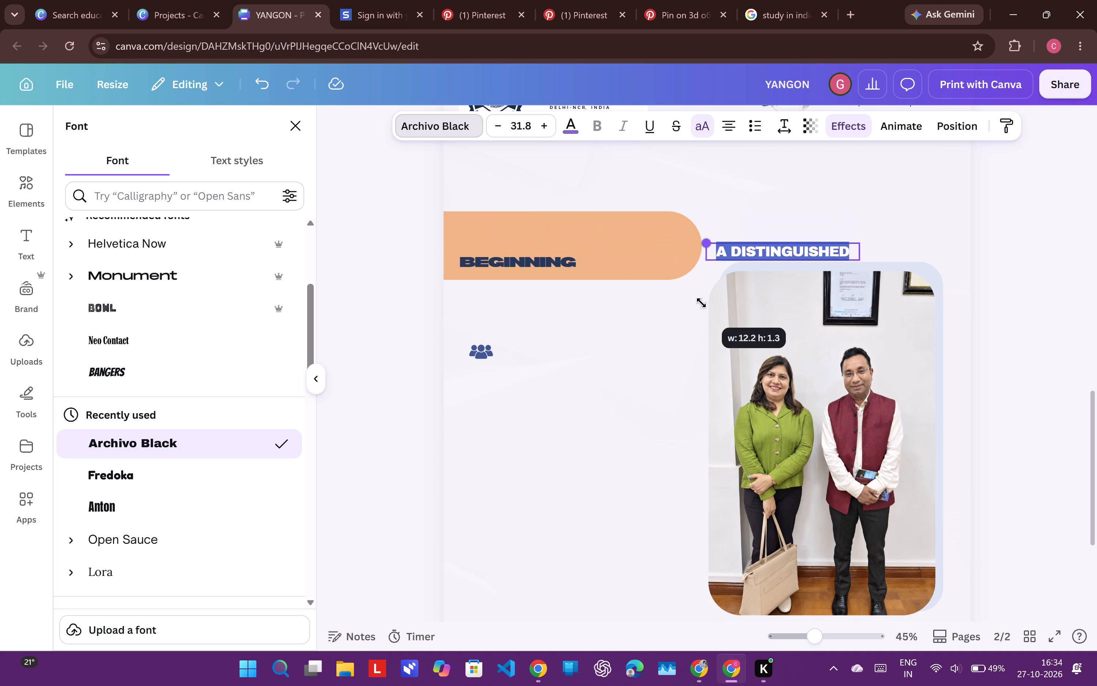
{"action": "left_click_drag", "start_coordinate": [701, 303], "coordinate": [606, 294]}
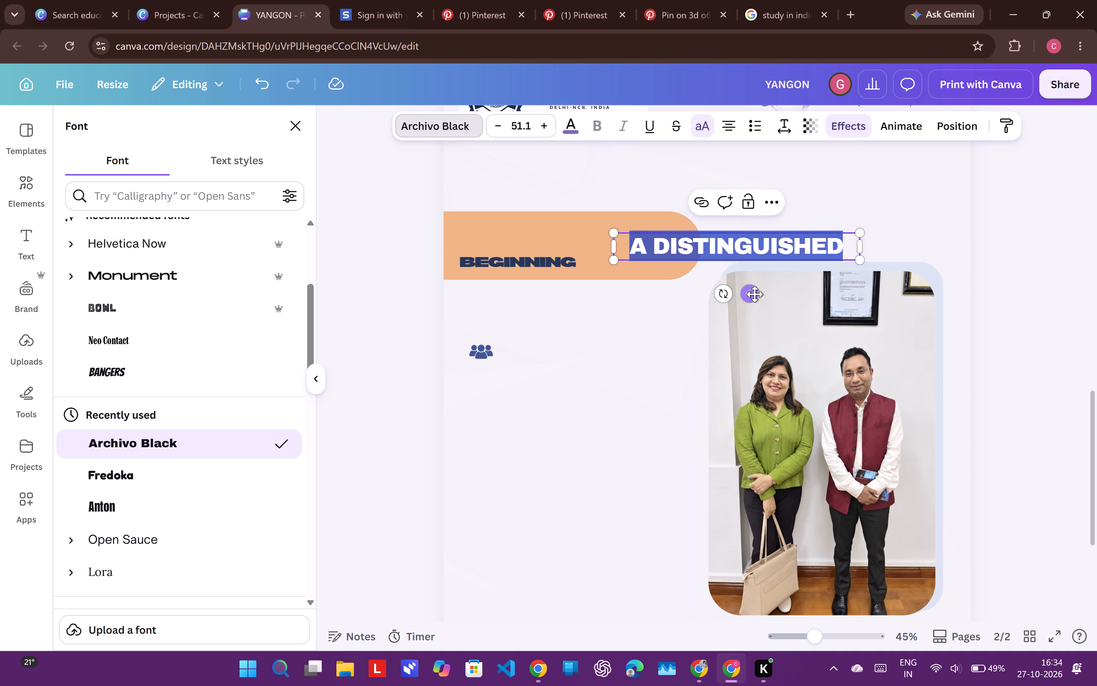
{"action": "left_click_drag", "start_coordinate": [754, 294], "coordinate": [582, 279]}
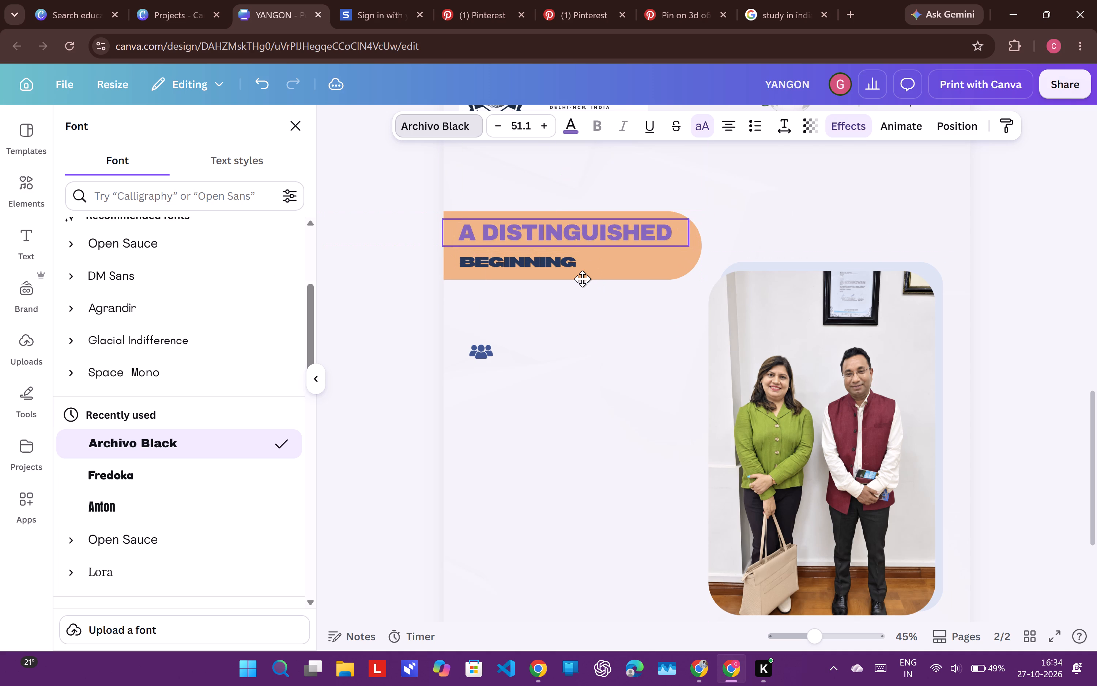
{"action": "left_click_drag", "start_coordinate": [582, 279], "coordinate": [583, 278]}
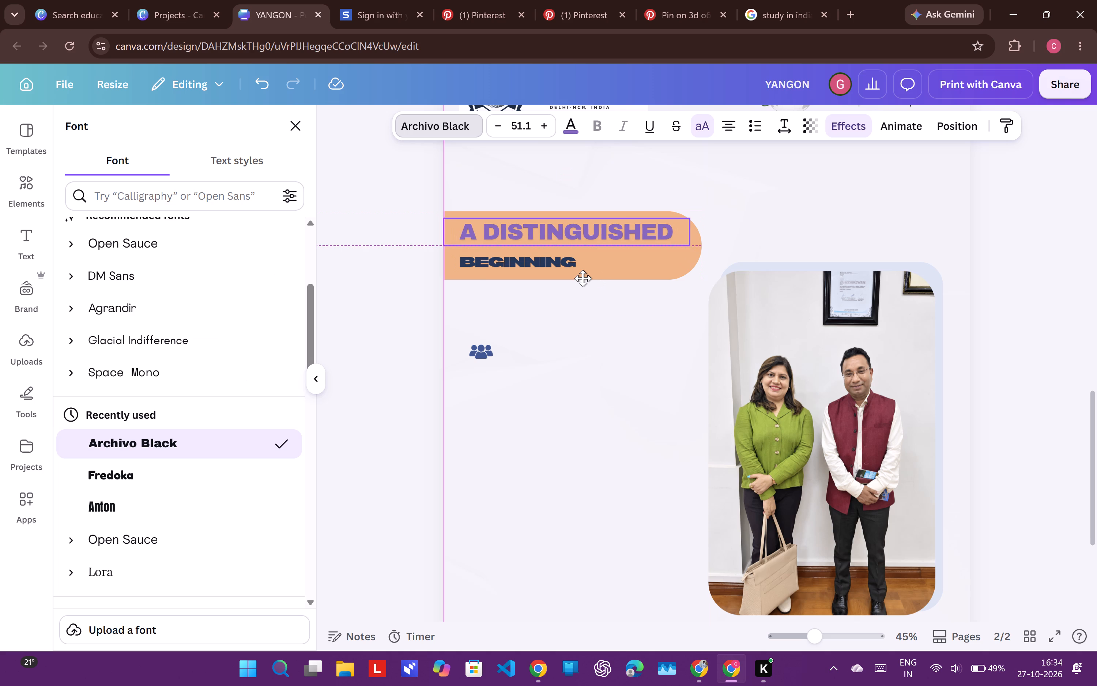
{"action": "left_click_drag", "start_coordinate": [583, 278], "coordinate": [583, 277]}
Change the font of the navy "BEGINNING" line to Archivo Black.
{"action": "left_click", "coordinate": [546, 264]}
{"action": "left_click", "coordinate": [546, 264]}
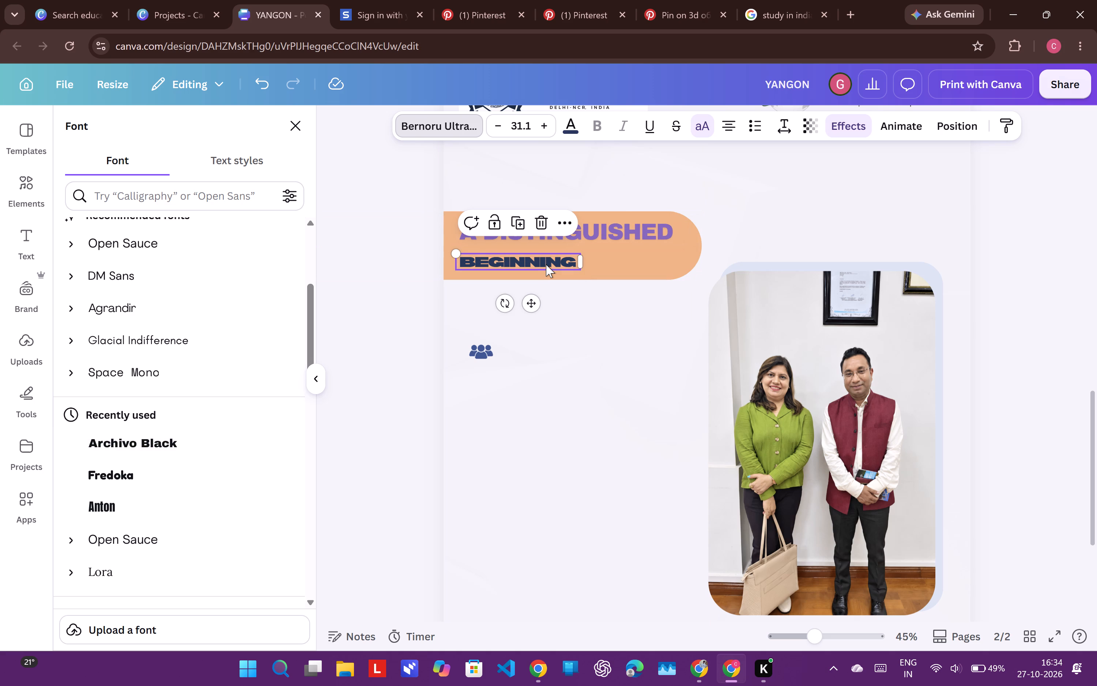
{"action": "left_click", "coordinate": [463, 129]}
{"action": "left_click", "coordinate": [431, 121]}
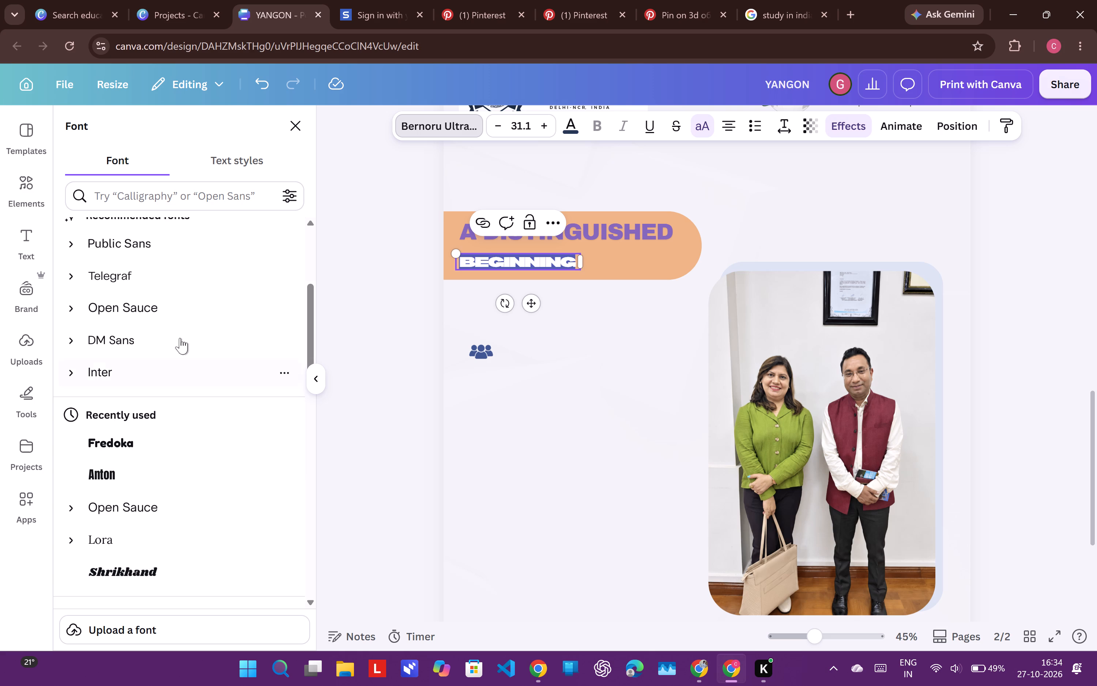
{"action": "scroll", "coordinate": [179, 315], "scroll_direction": "up", "scroll_amount": 2}
{"action": "left_click", "coordinate": [180, 291]}
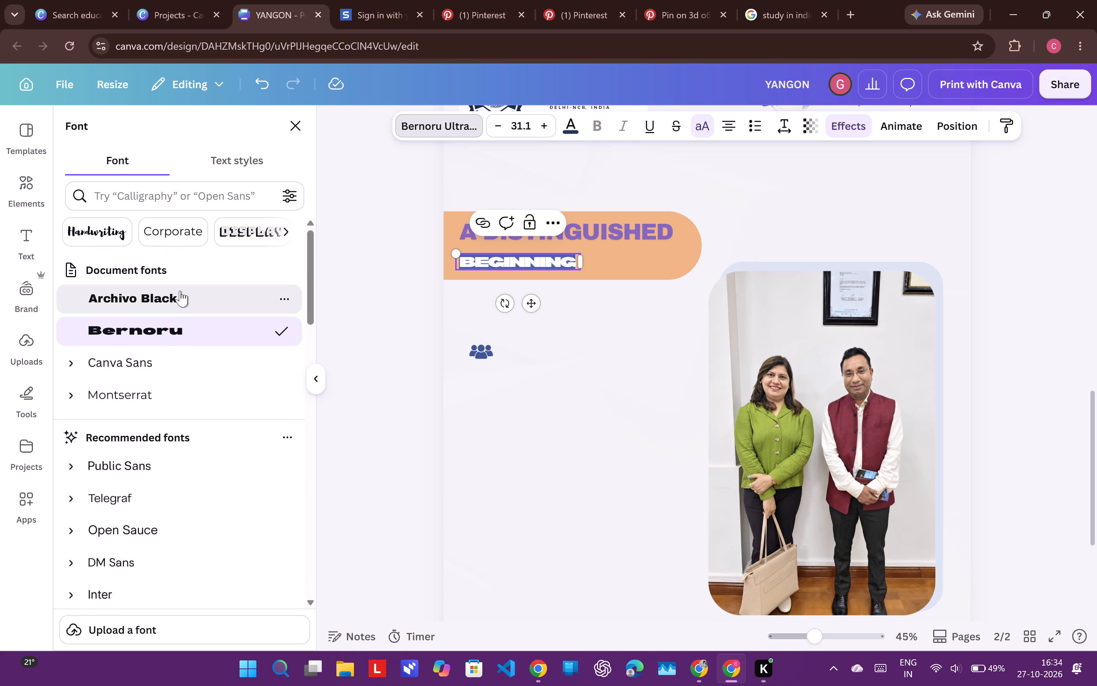
{"action": "left_click", "coordinate": [344, 245]}
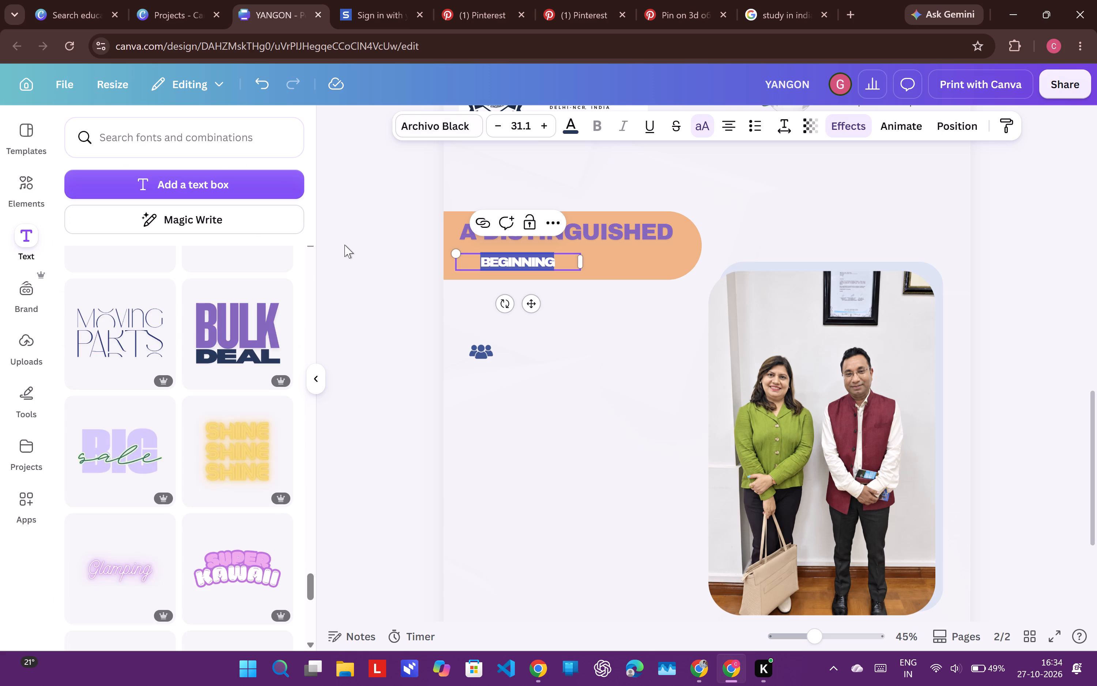
{"action": "left_click", "coordinate": [403, 291]}
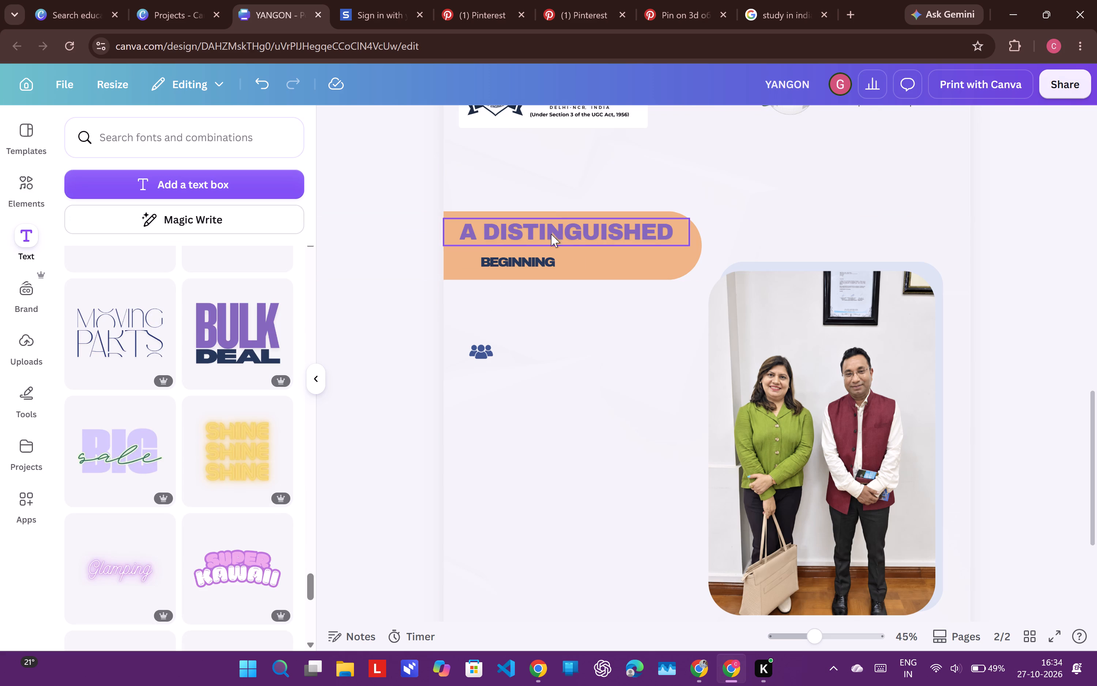
Enlarge "BEGINNING" to about size 55.5, keeping it within the orange banner with its left edge under "A DISTINGUISHED".
{"action": "left_click", "coordinate": [539, 259]}
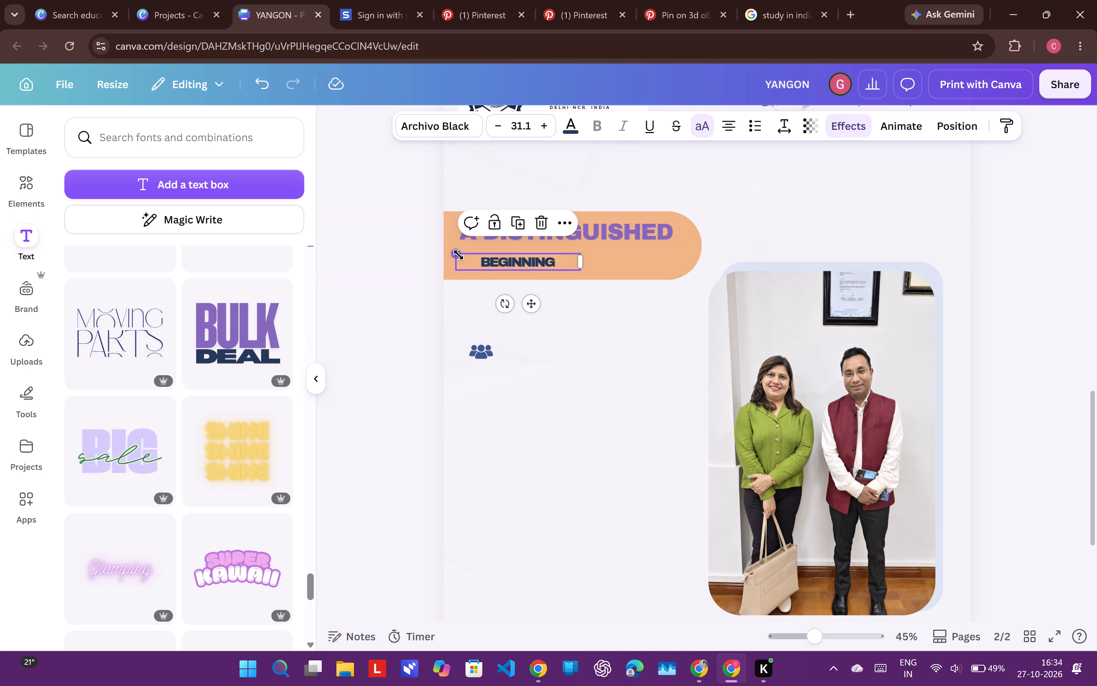
{"action": "left_click_drag", "start_coordinate": [459, 255], "coordinate": [407, 231]}
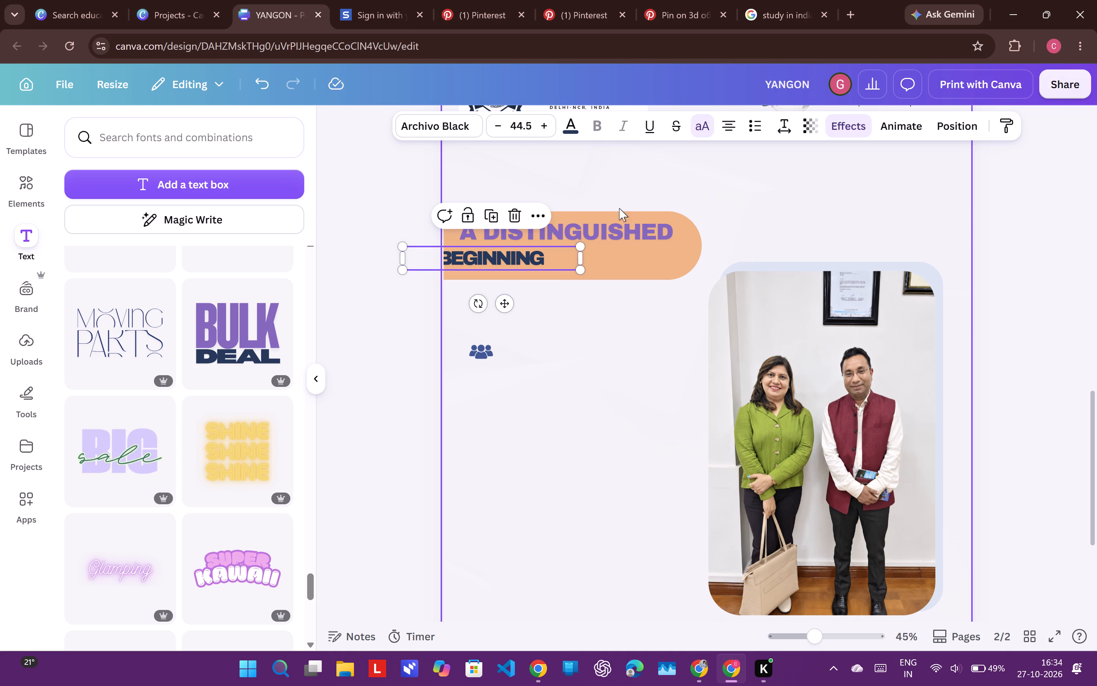
{"action": "left_click", "coordinate": [629, 223]}
{"action": "left_click", "coordinate": [527, 266]}
{"action": "left_click_drag", "start_coordinate": [527, 266], "coordinate": [586, 274]}
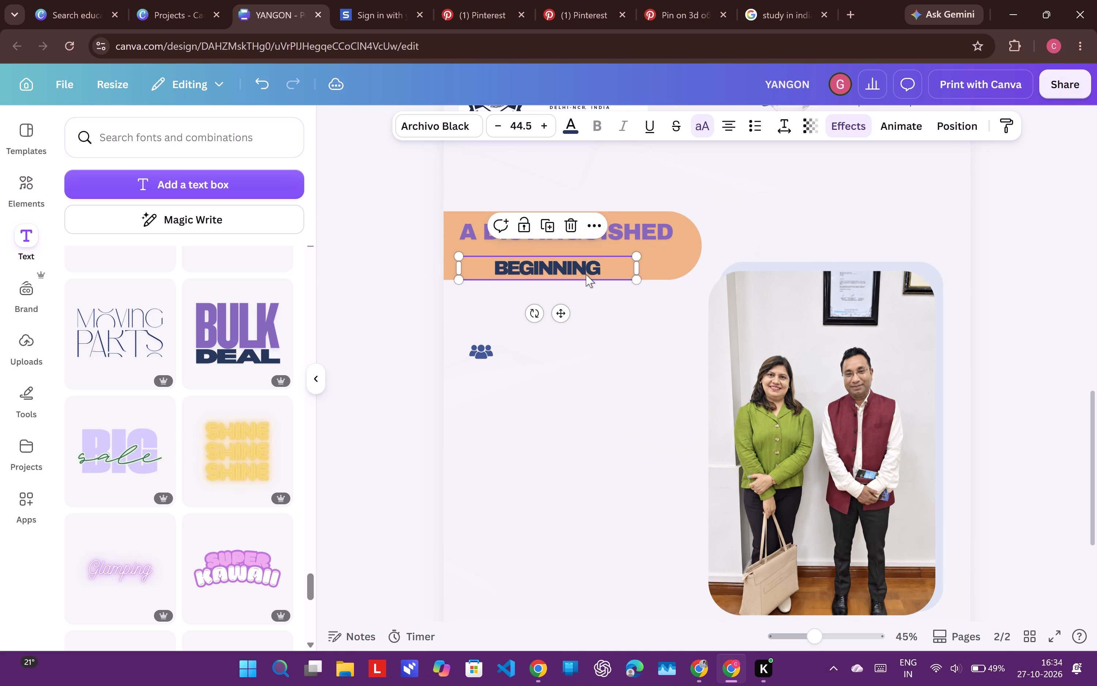
{"action": "left_click_drag", "start_coordinate": [456, 256], "coordinate": [426, 233]}
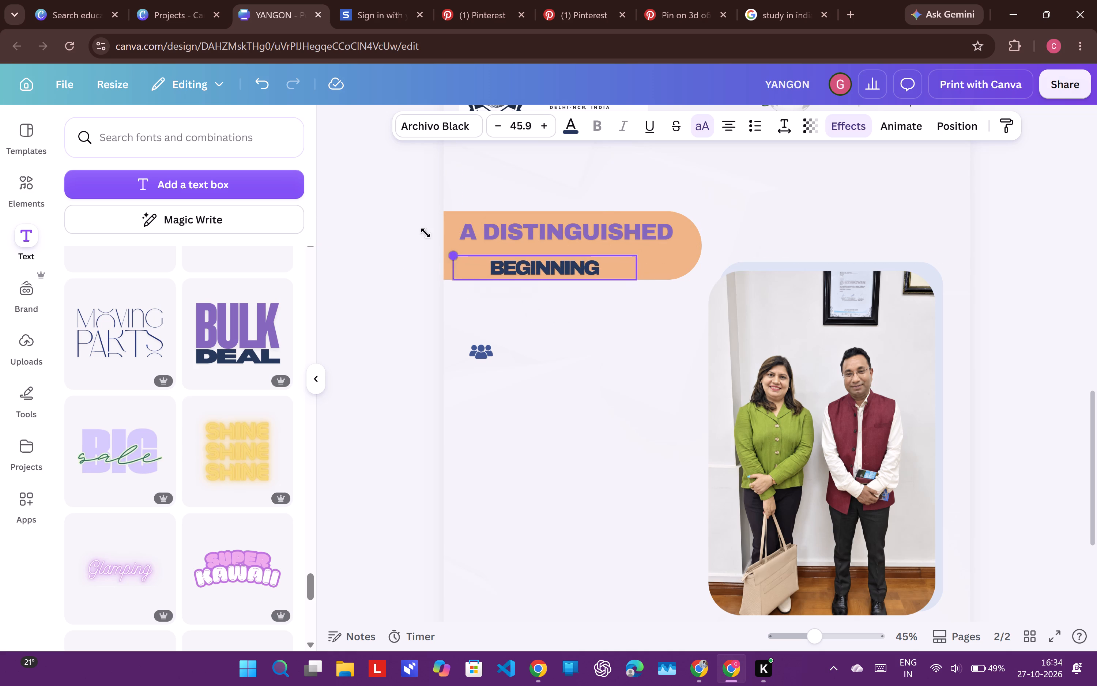
{"action": "left_click_drag", "start_coordinate": [426, 233], "coordinate": [423, 221]}
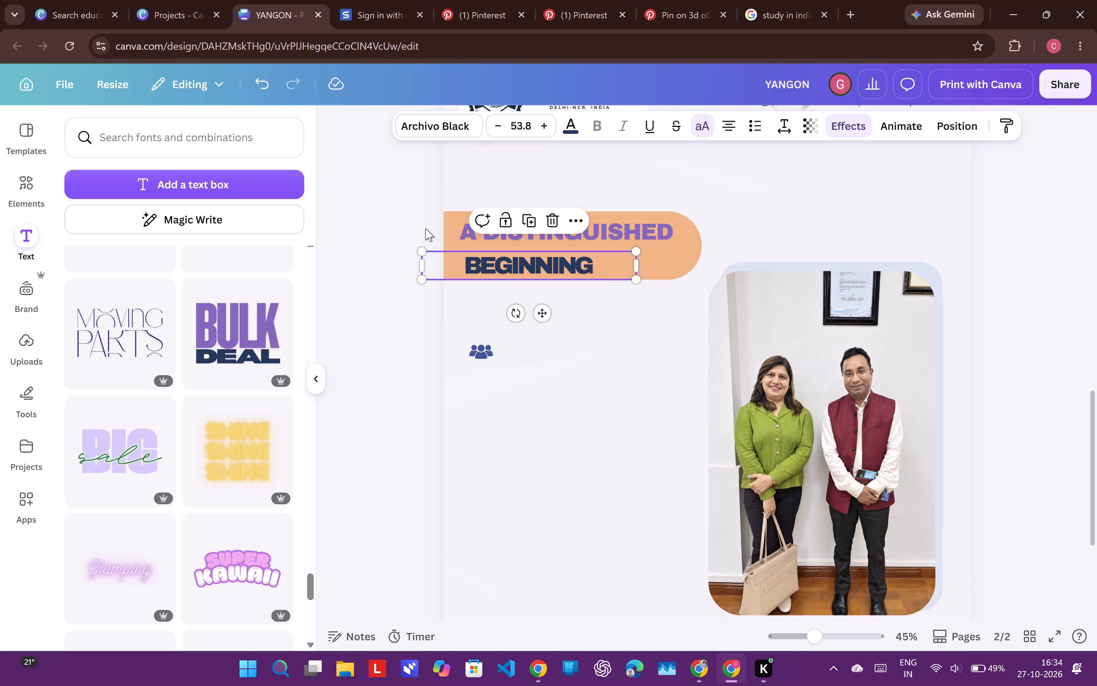
{"action": "left_click_drag", "start_coordinate": [422, 252], "coordinate": [417, 249]}
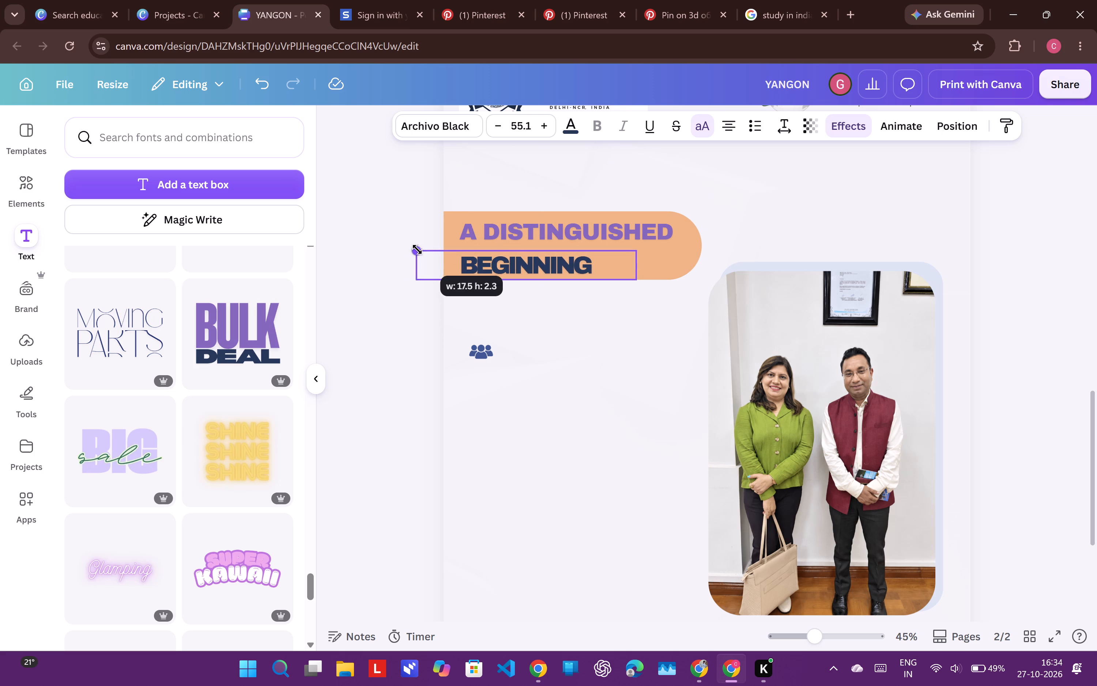
{"action": "left_click_drag", "start_coordinate": [417, 249], "coordinate": [415, 248]}
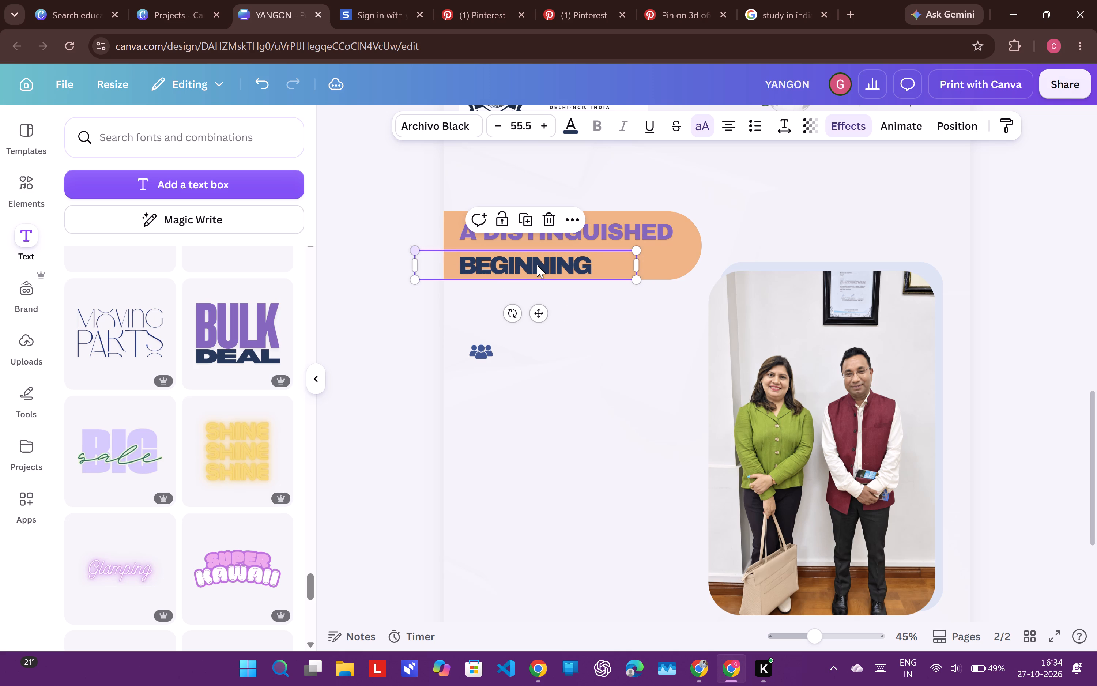
Move "BEGINNING" up closer to "A DISTINGUISHED" and widen its text box to about 21.3, keeping both lines' left edges aligned.
{"action": "left_click_drag", "start_coordinate": [537, 265], "coordinate": [539, 260]}
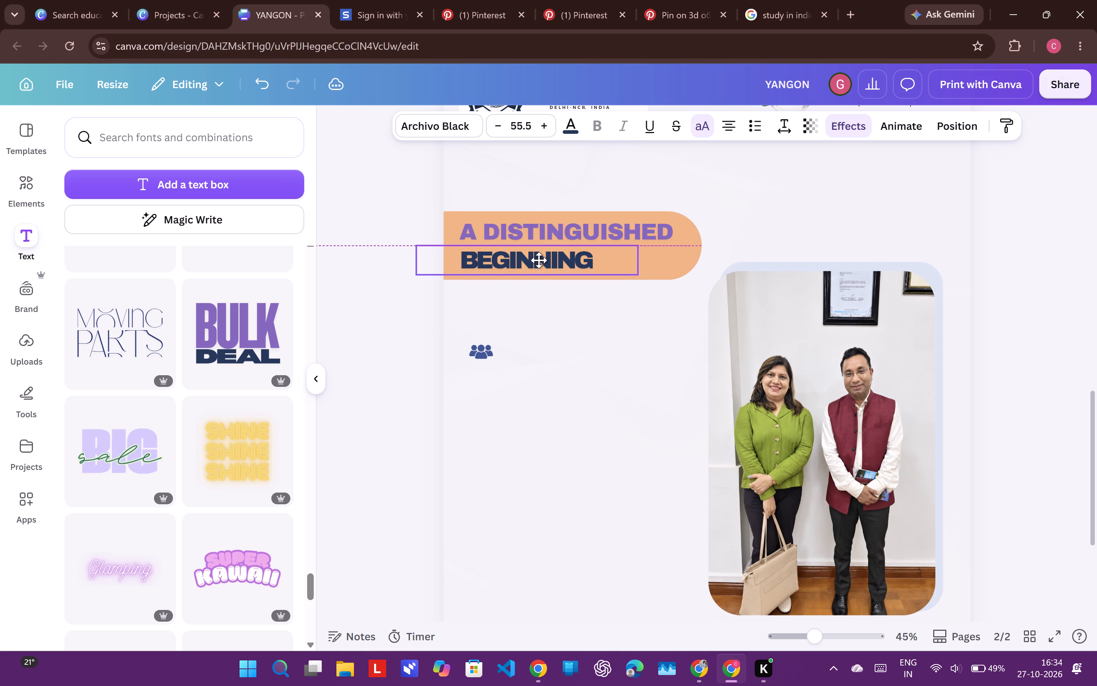
{"action": "left_click_drag", "start_coordinate": [539, 260], "coordinate": [539, 259]}
{"action": "left_click_drag", "start_coordinate": [539, 259], "coordinate": [560, 259]}
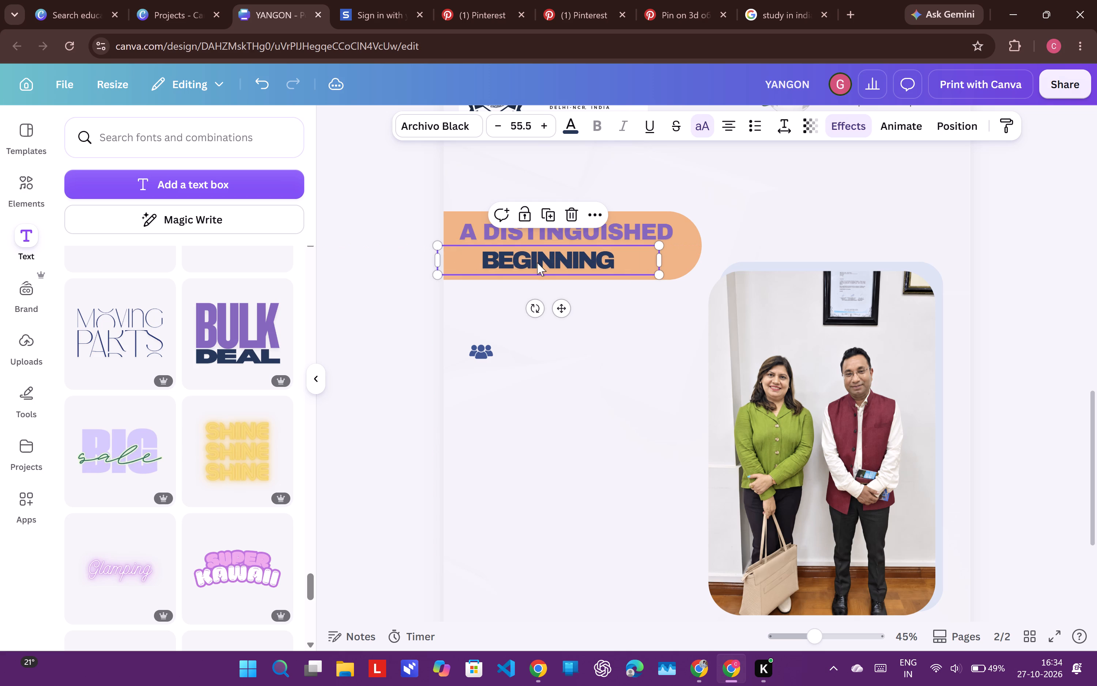
{"action": "left_click", "coordinate": [439, 261]}
{"action": "left_click_drag", "start_coordinate": [437, 257], "coordinate": [391, 256]}
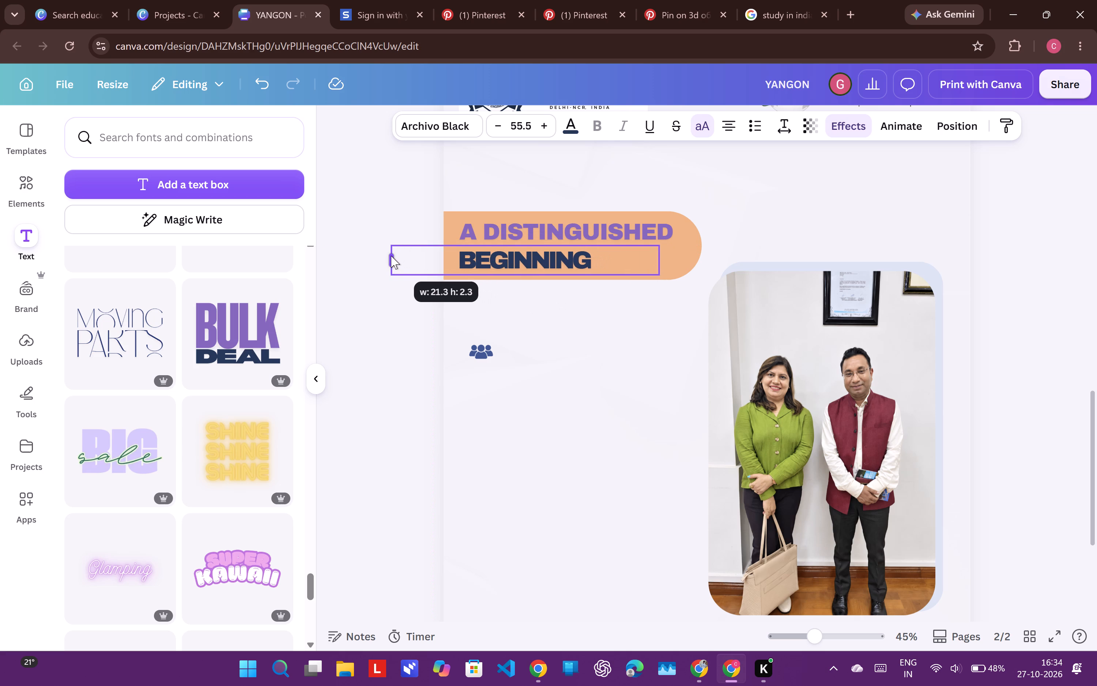
{"action": "left_click_drag", "start_coordinate": [391, 256], "coordinate": [392, 254]}
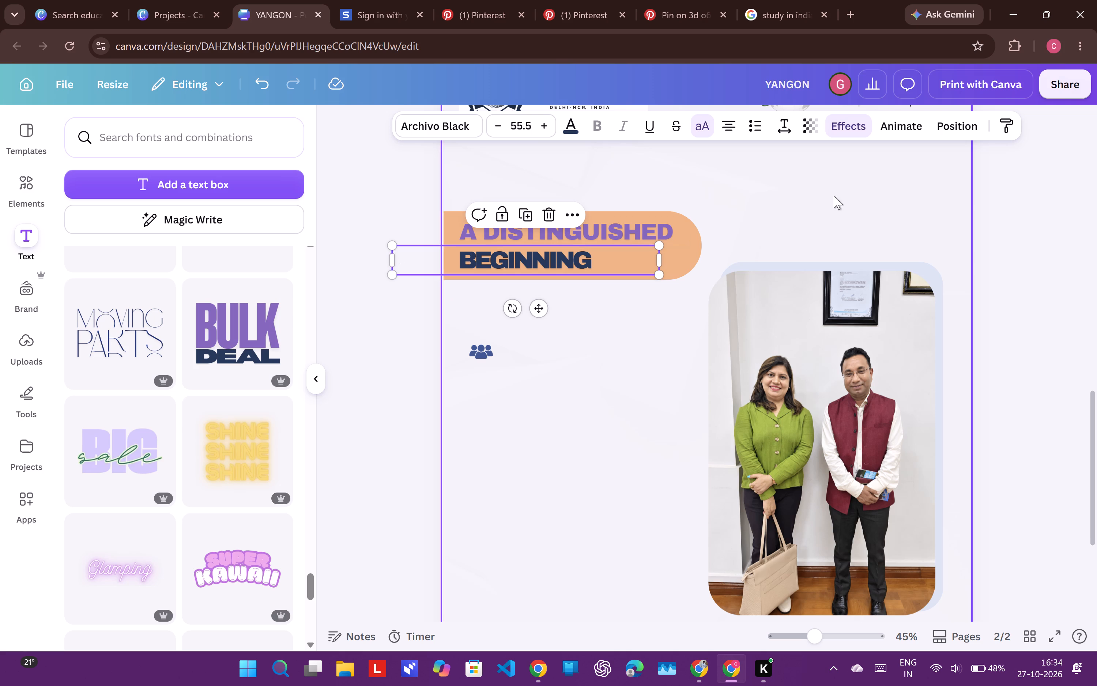
{"action": "left_click", "coordinate": [1030, 216]}
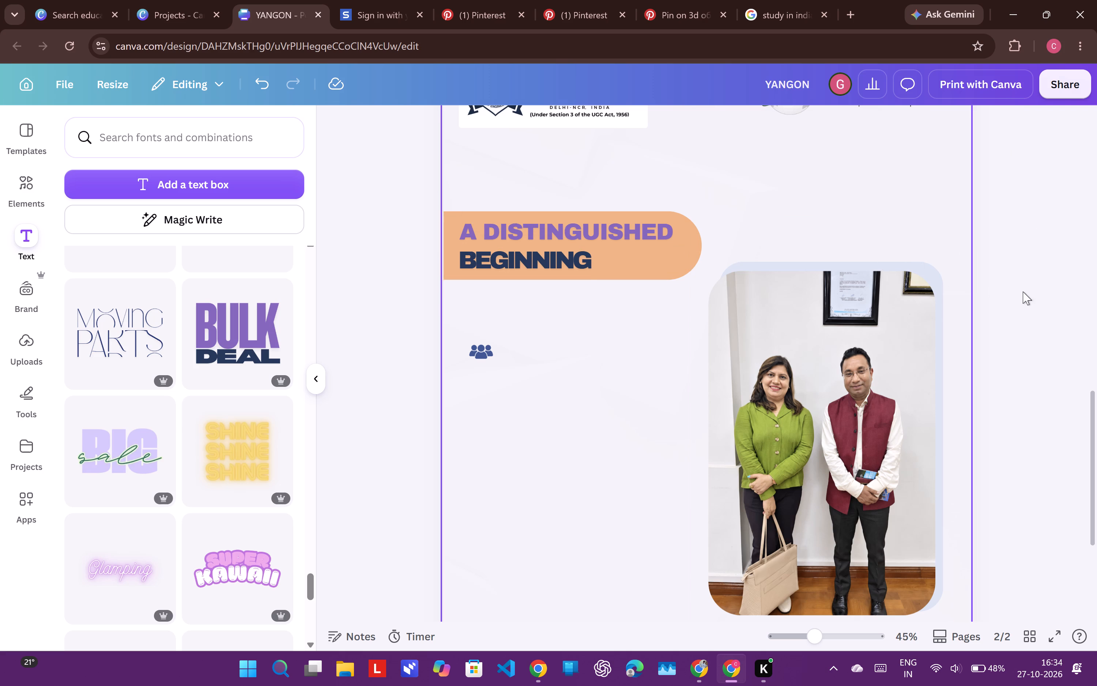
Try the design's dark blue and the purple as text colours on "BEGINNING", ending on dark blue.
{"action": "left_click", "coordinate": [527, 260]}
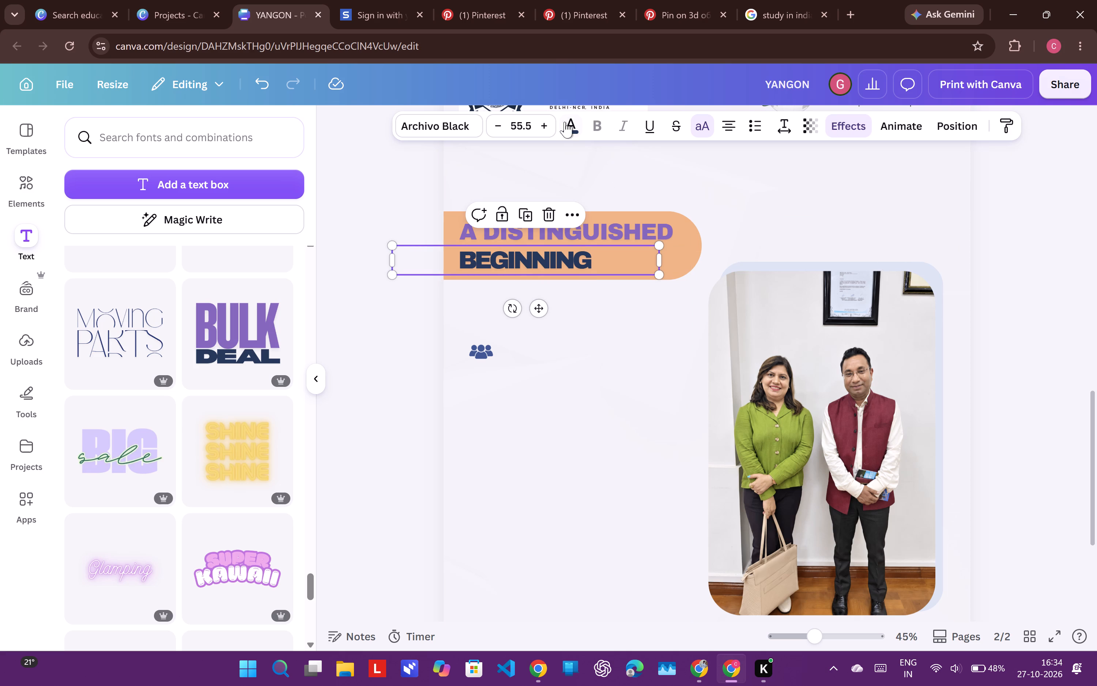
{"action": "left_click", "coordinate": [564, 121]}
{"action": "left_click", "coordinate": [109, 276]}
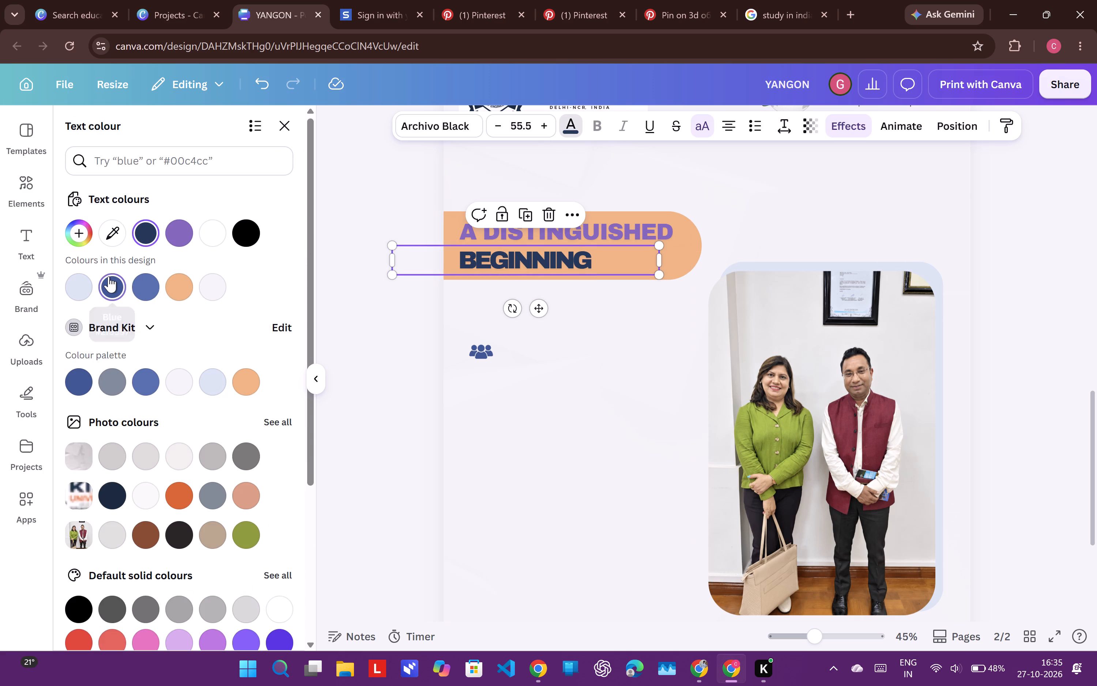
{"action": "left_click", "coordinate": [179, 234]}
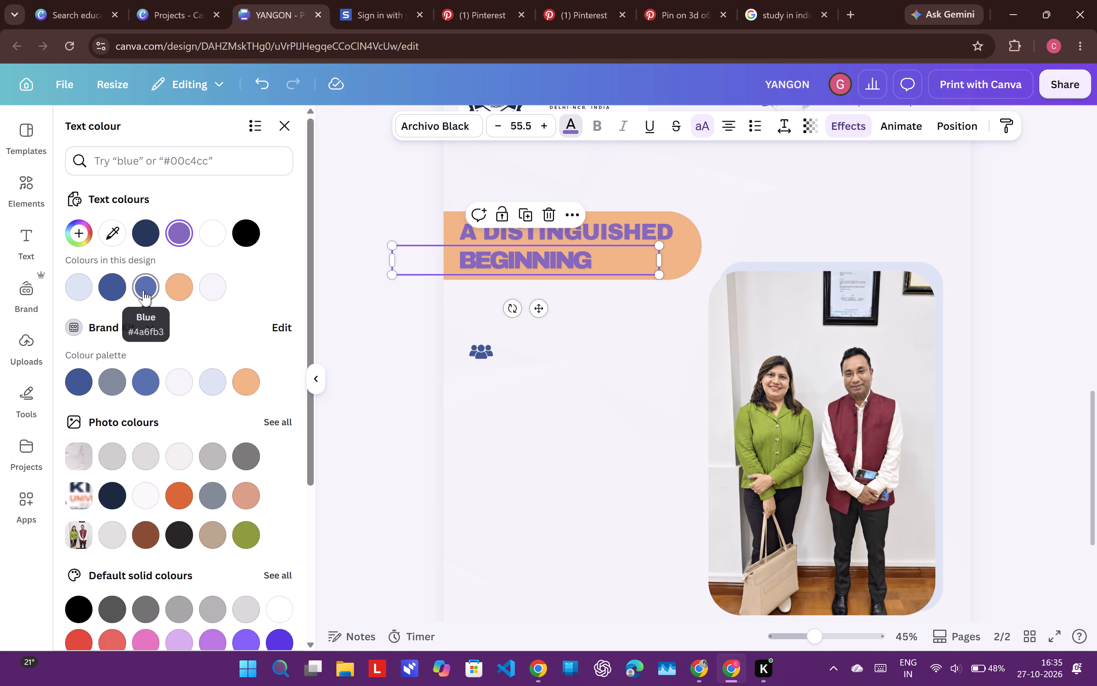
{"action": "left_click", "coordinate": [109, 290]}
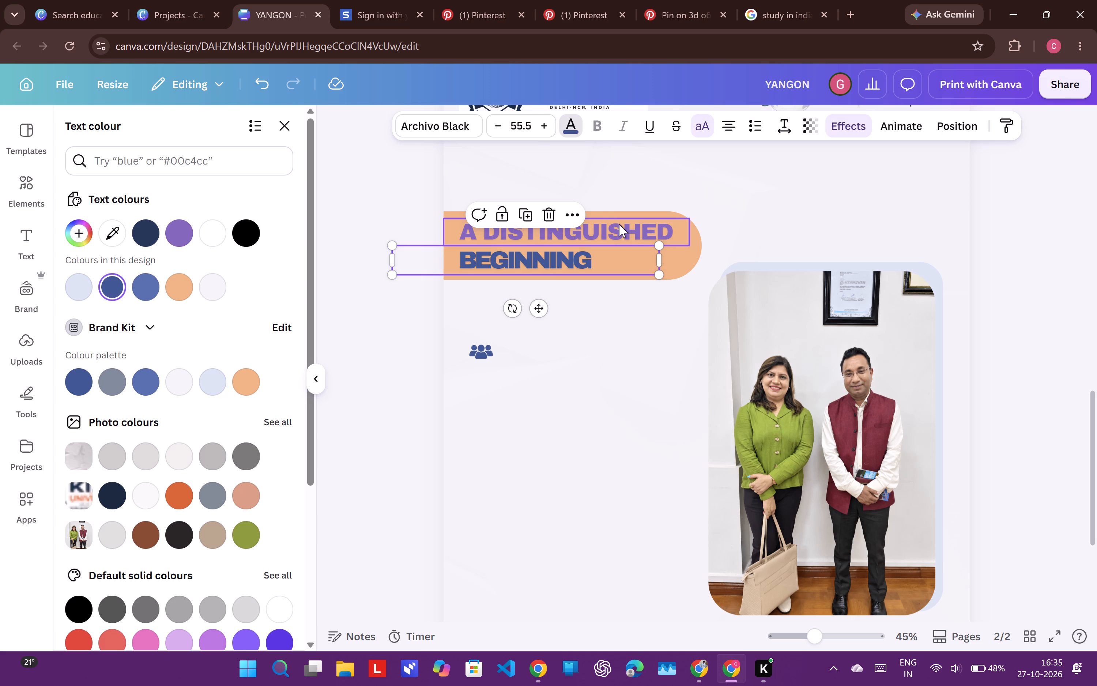
Recolour "A DISTINGUISHED" in the design's dark blue after trying the orange and off-white swatches.
{"action": "left_click", "coordinate": [622, 224]}
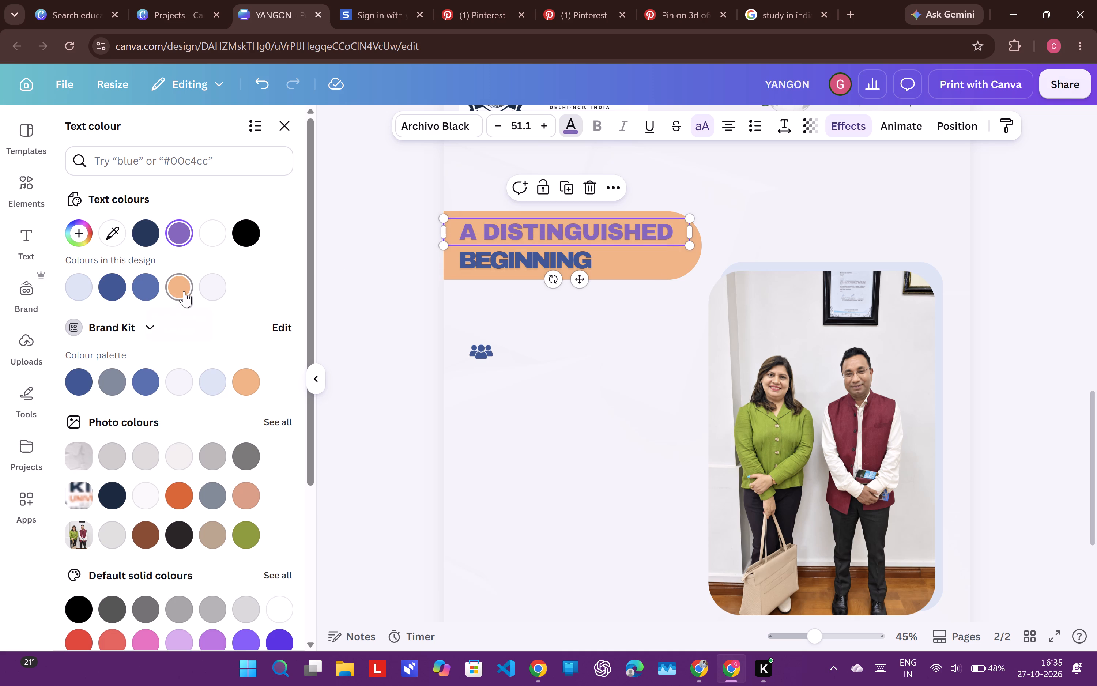
{"action": "left_click", "coordinate": [184, 291]}
{"action": "left_click", "coordinate": [215, 290]}
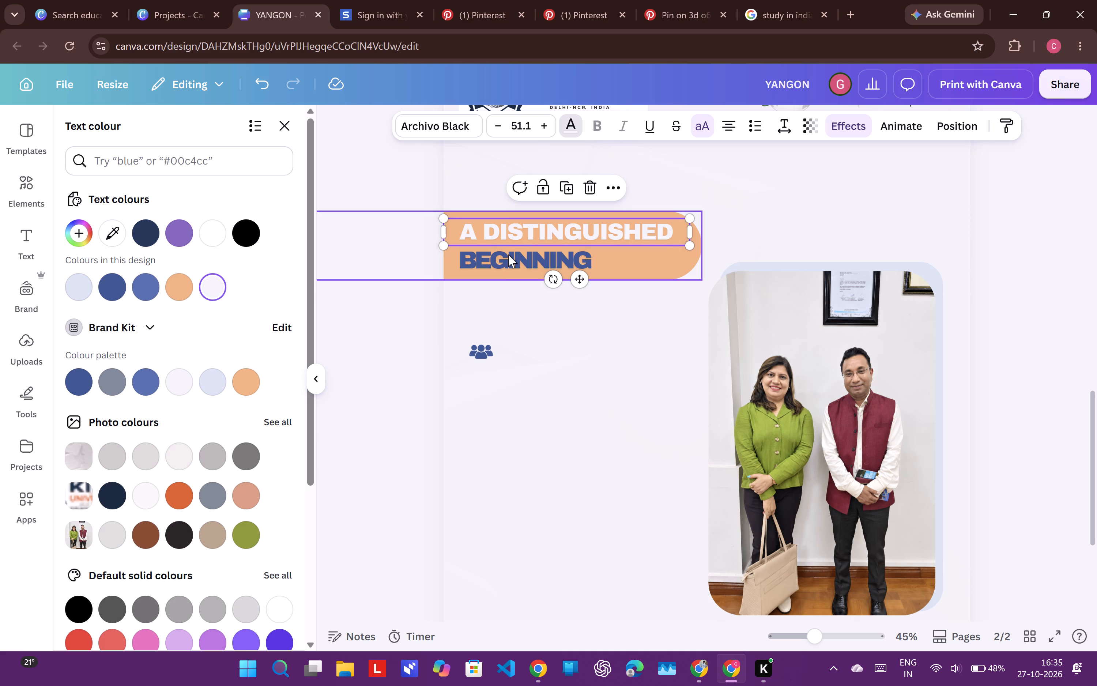
{"action": "left_click", "coordinate": [119, 288]}
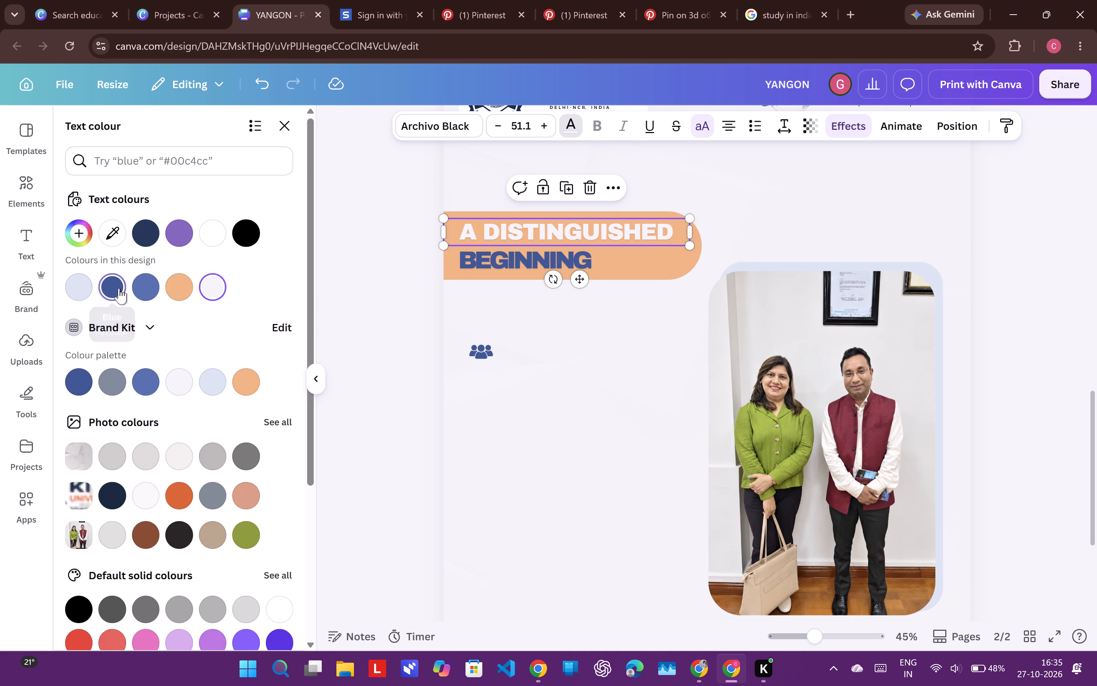
Recolour "BEGINNING" in the design's off-white and deselect it.
{"action": "left_click", "coordinate": [467, 264]}
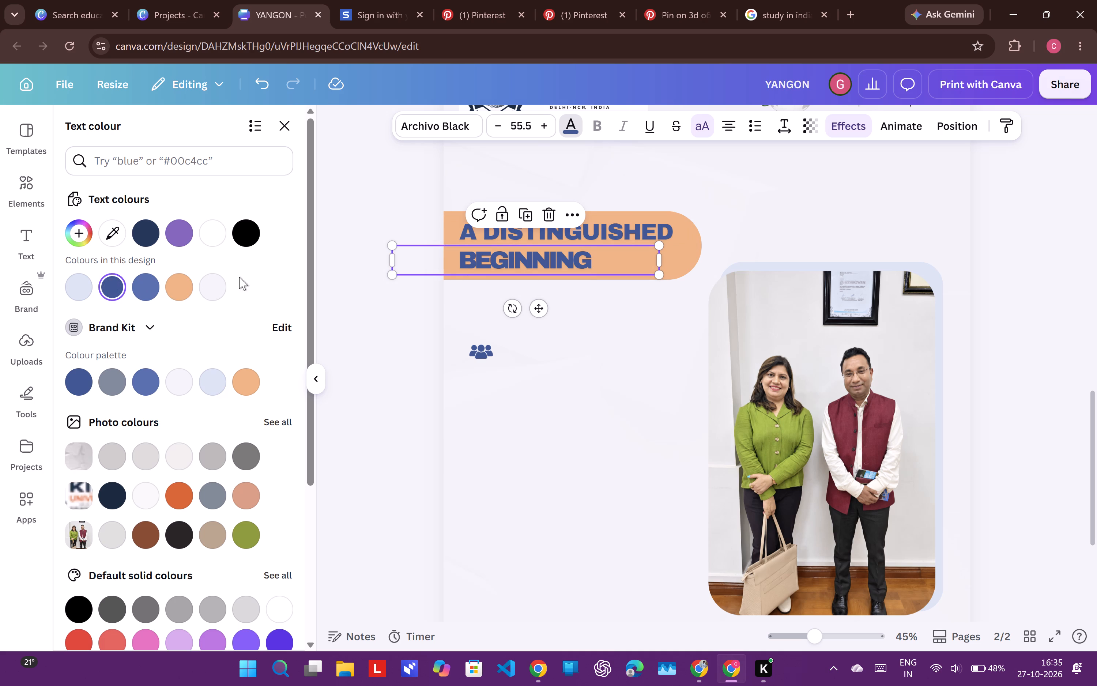
{"action": "left_click", "coordinate": [213, 285]}
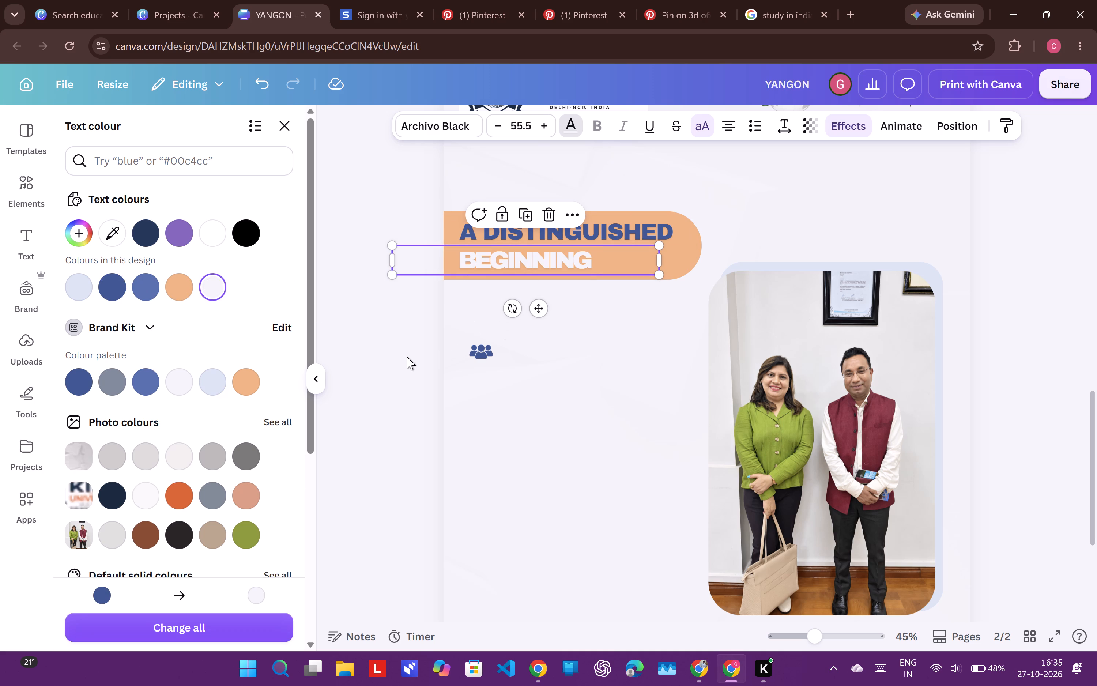
{"action": "left_click", "coordinate": [407, 357]}
{"action": "left_click", "coordinate": [407, 357]}
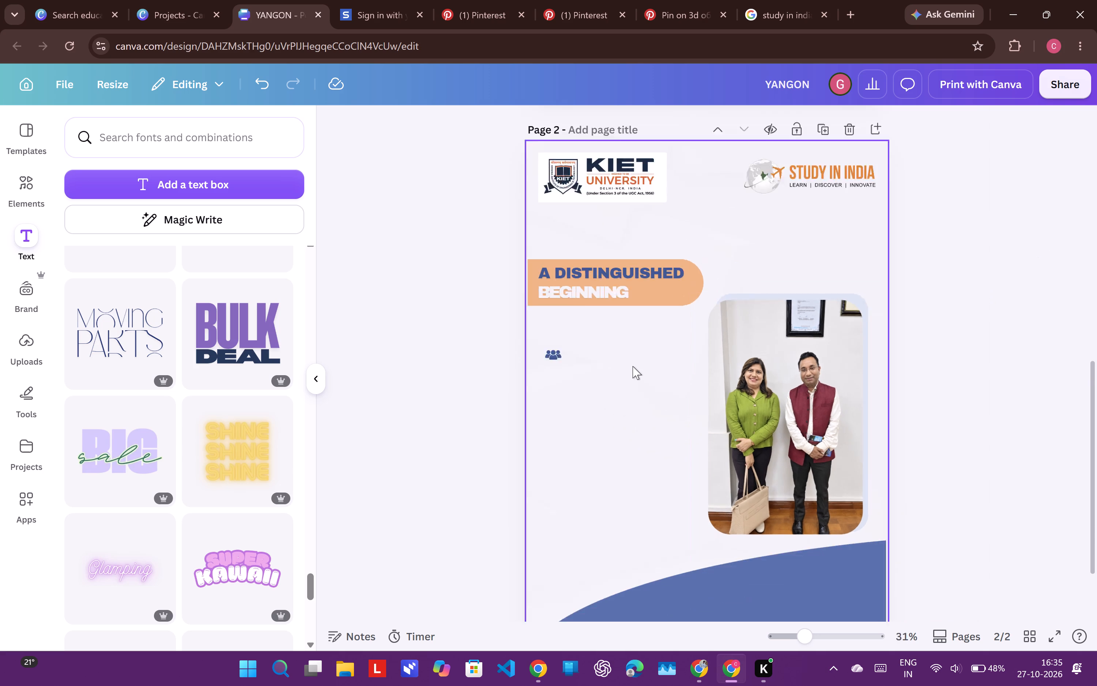
{"action": "scroll", "coordinate": [633, 366], "scroll_direction": "left", "scroll_amount": 1}
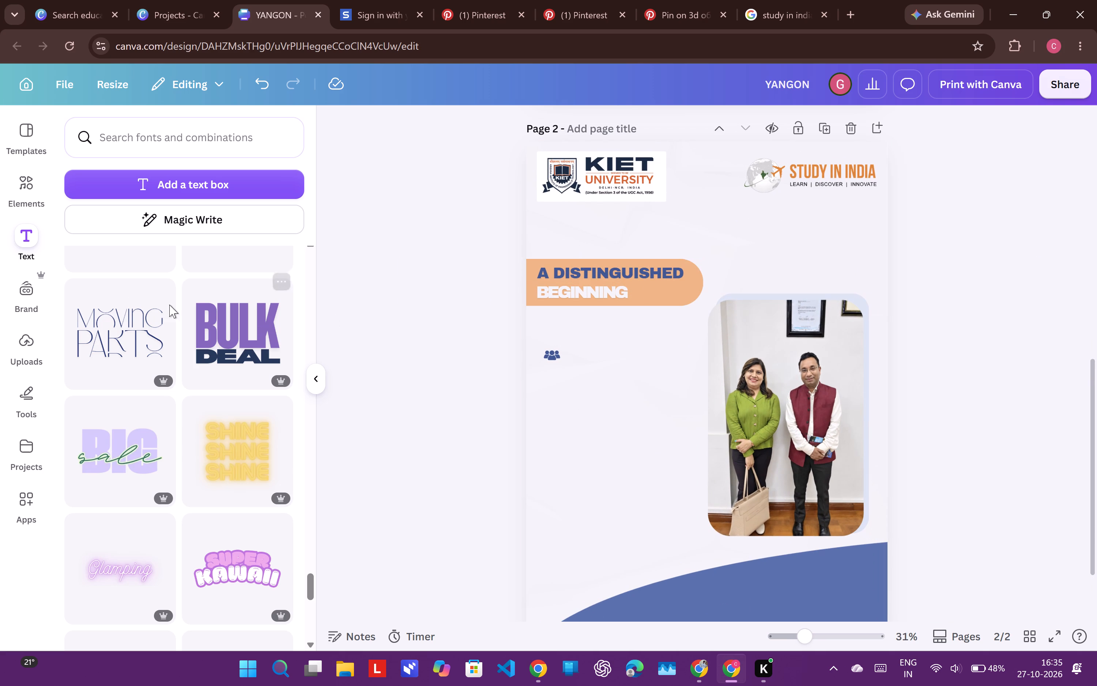
{"action": "left_click", "coordinate": [26, 197]}
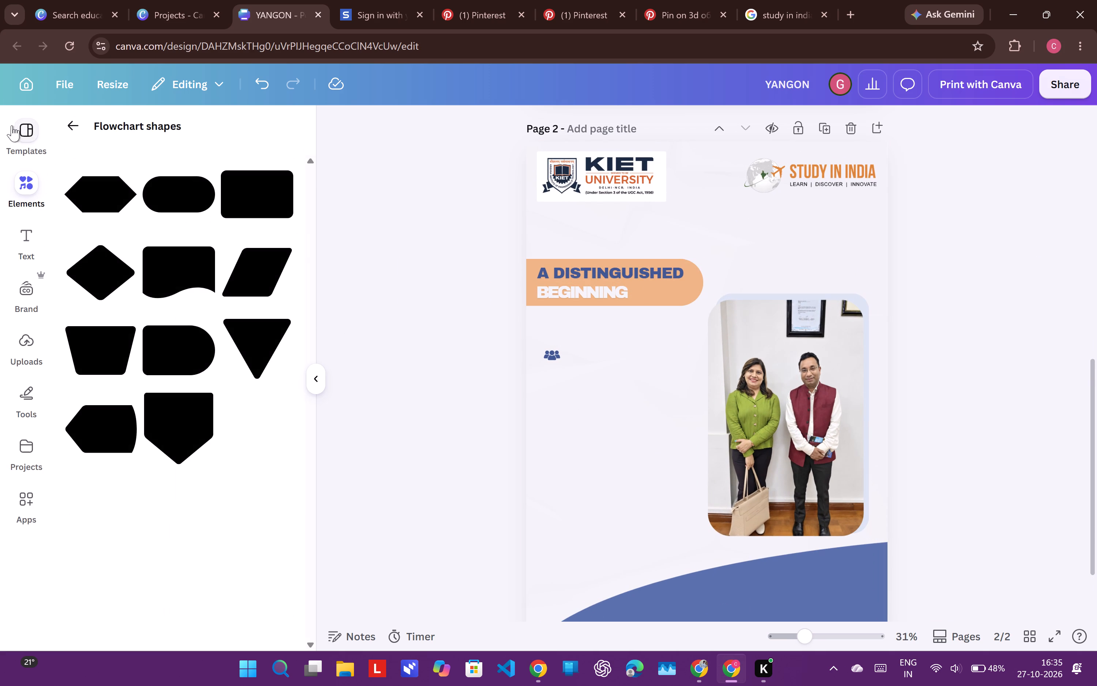
{"action": "left_click", "coordinate": [23, 124]}
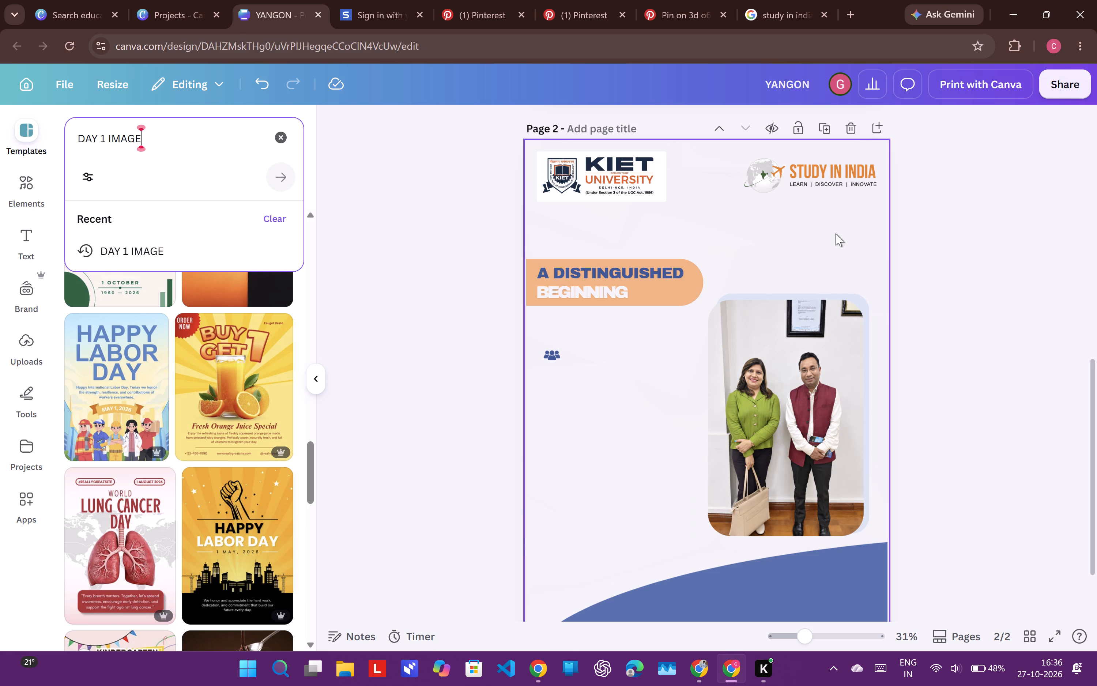
{"action": "left_click", "coordinate": [309, 380]}
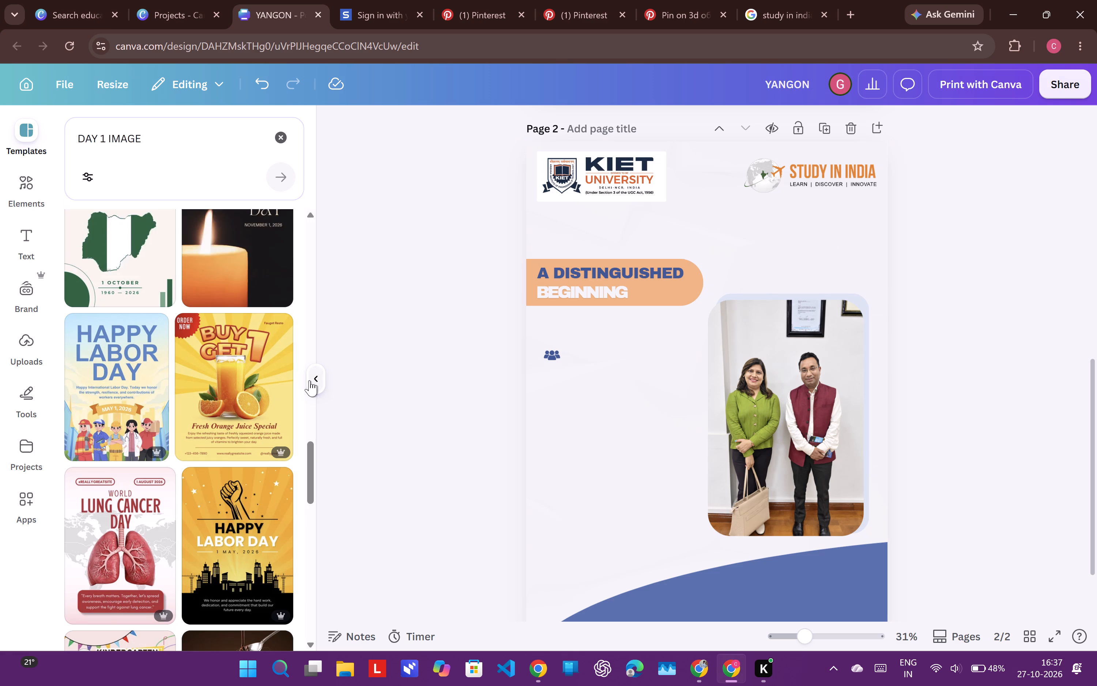
{"action": "left_click", "coordinate": [680, 260]}
{"action": "key", "text": "ctrl+v"}
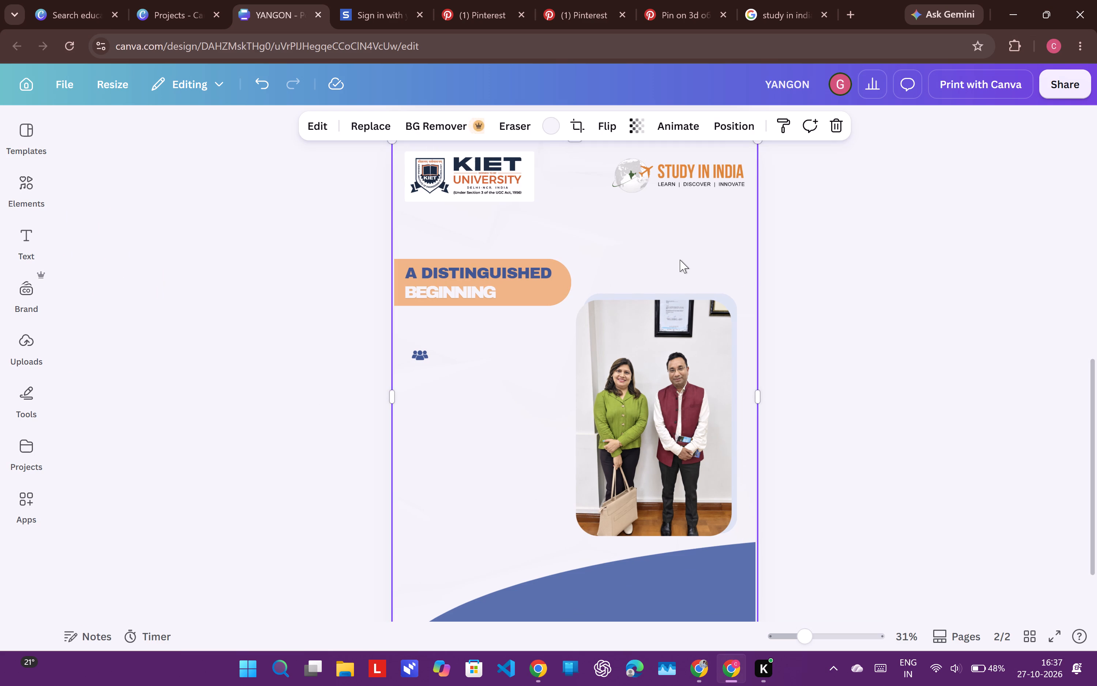
Shrink the pasted STUDY IN INDIA logo and place it directly below the existing Study in India logo, above the photo.
{"action": "left_click_drag", "start_coordinate": [598, 395], "coordinate": [709, 211]}
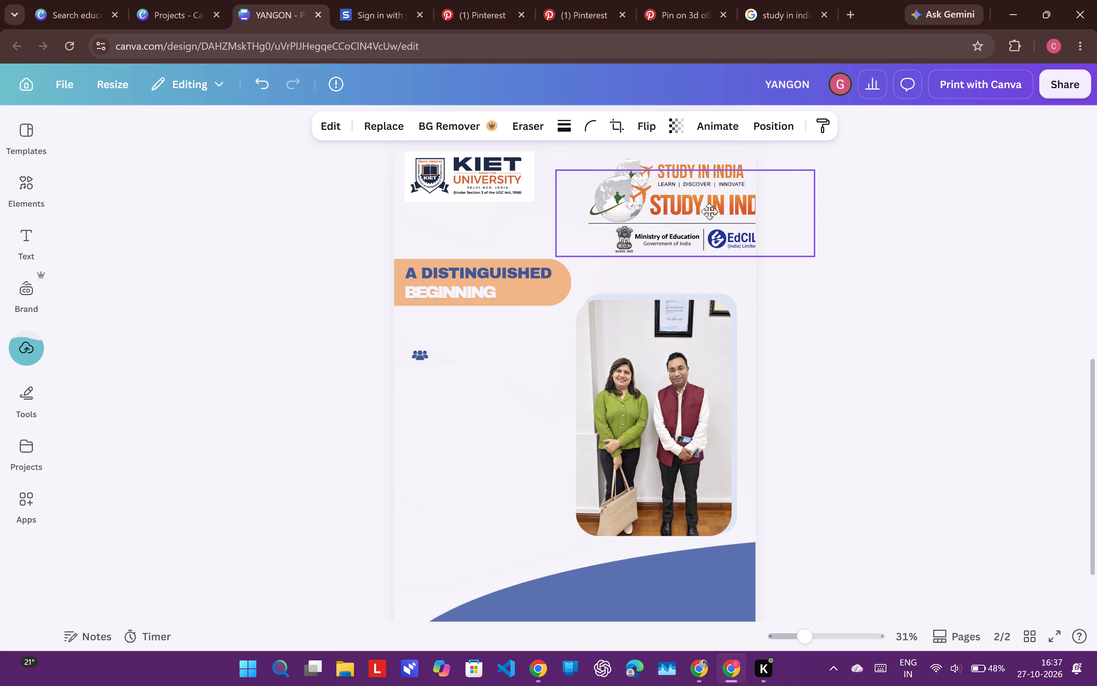
{"action": "left_click_drag", "start_coordinate": [709, 211], "coordinate": [677, 228]}
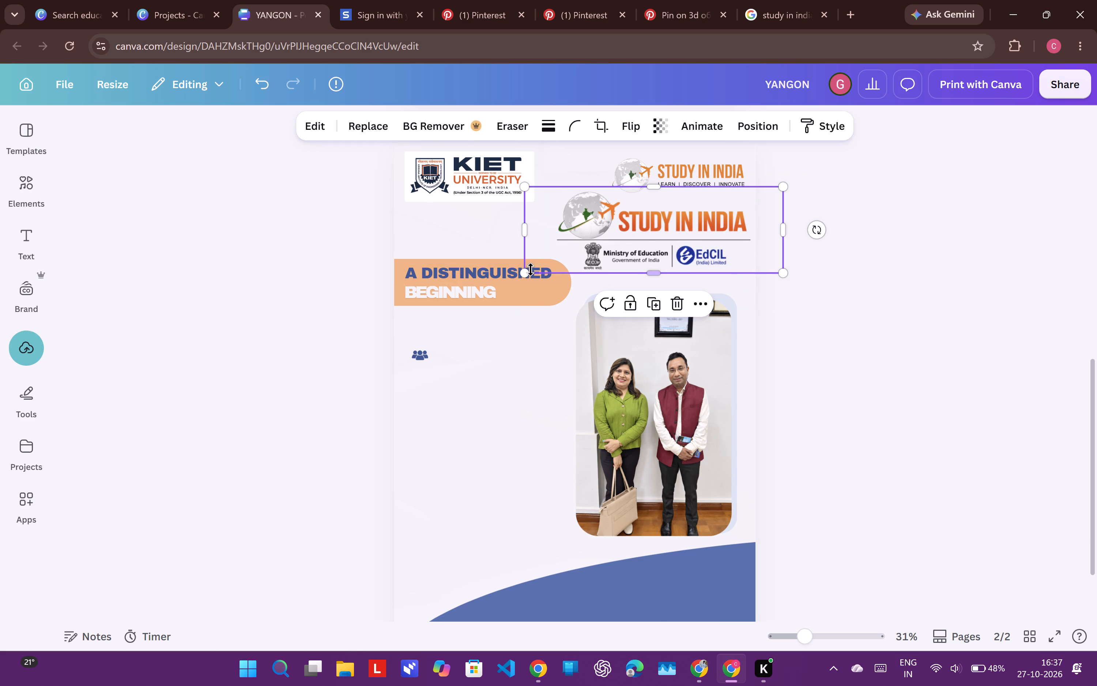
{"action": "left_click_drag", "start_coordinate": [528, 271], "coordinate": [611, 206]}
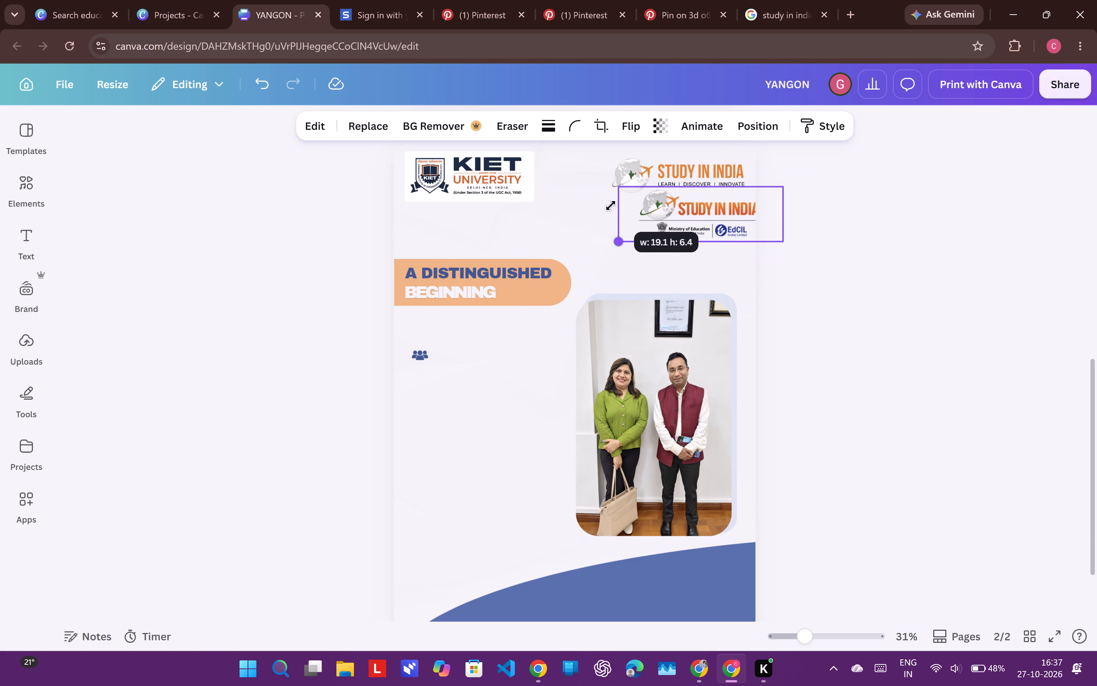
{"action": "left_click_drag", "start_coordinate": [611, 206], "coordinate": [594, 210]}
{"action": "left_click_drag", "start_coordinate": [652, 208], "coordinate": [636, 209]}
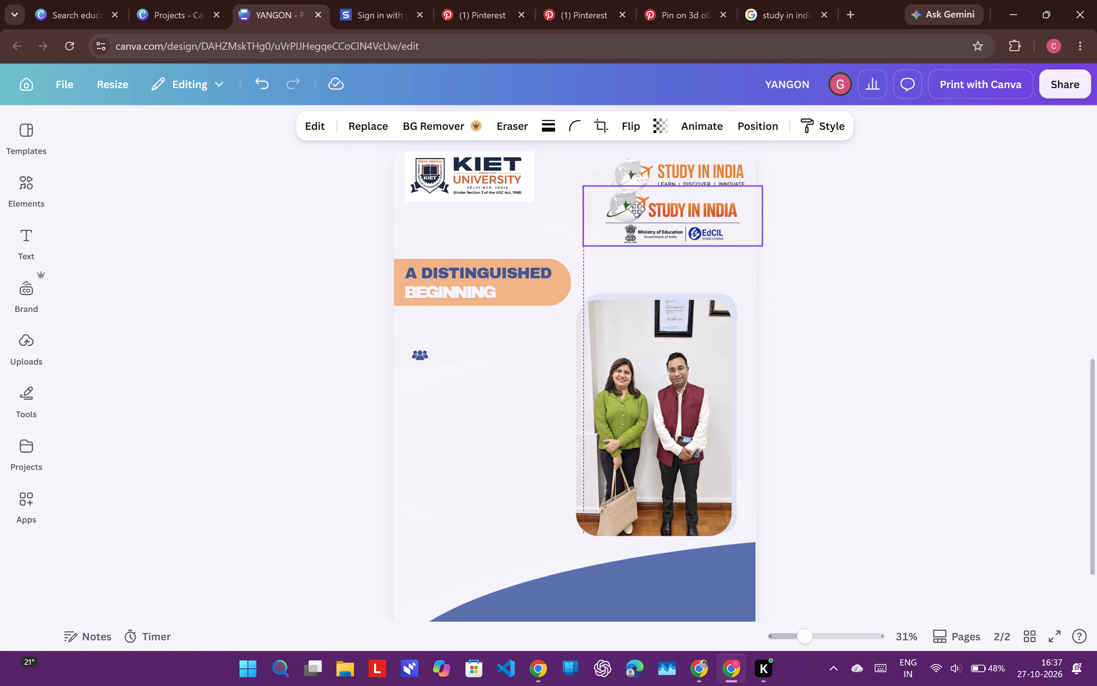
{"action": "left_click_drag", "start_coordinate": [636, 209], "coordinate": [638, 218]}
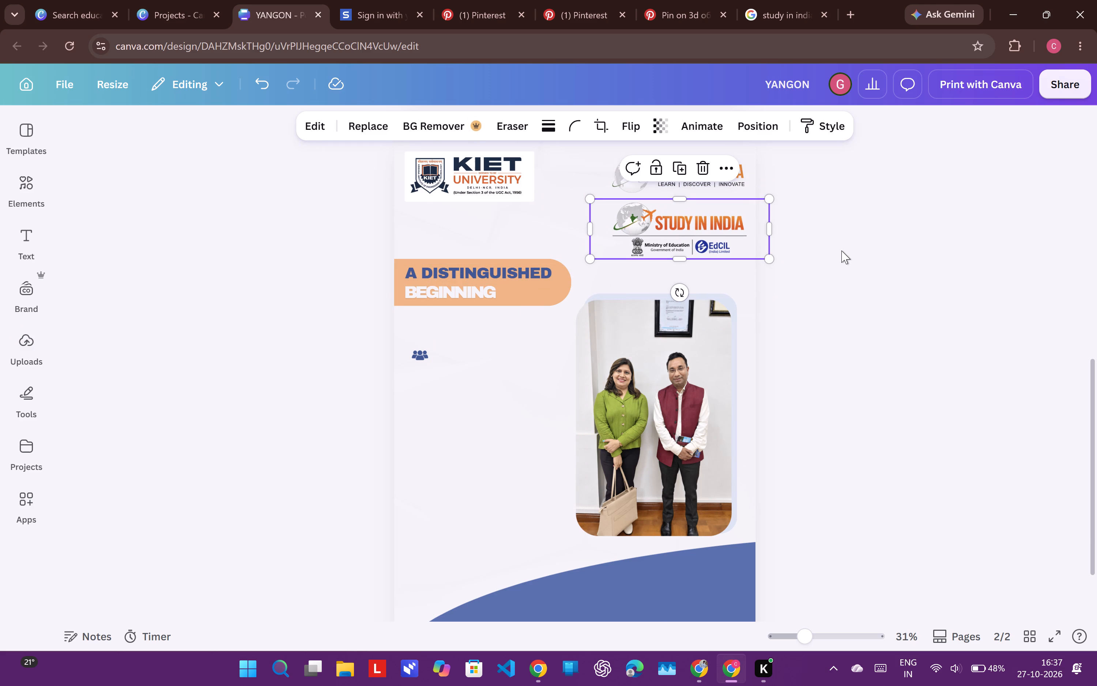